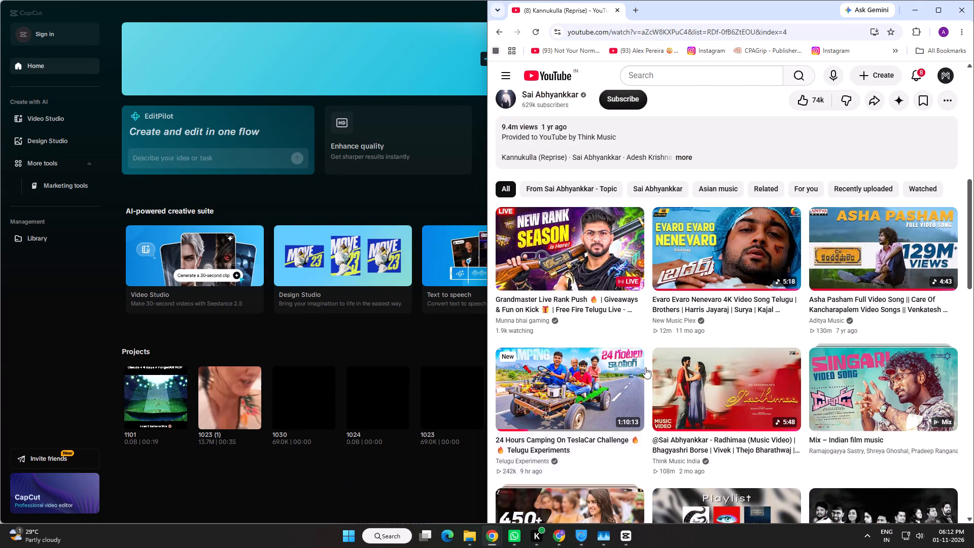
Reload the YouTube page of the song Kannukulla (Reprise).
{"action": "scroll", "coordinate": [776, 263], "scroll_direction": "up", "scroll_amount": 3}
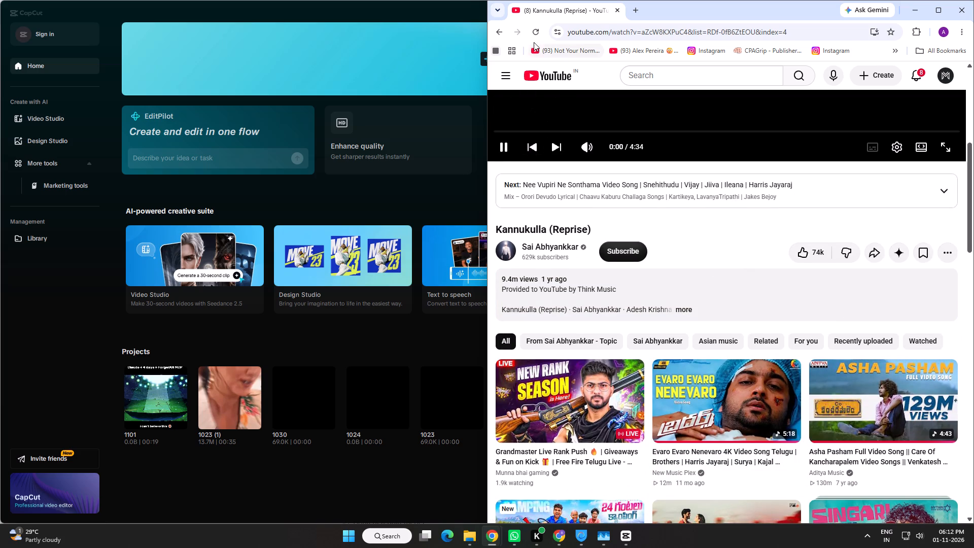
{"action": "left_click", "coordinate": [536, 33]}
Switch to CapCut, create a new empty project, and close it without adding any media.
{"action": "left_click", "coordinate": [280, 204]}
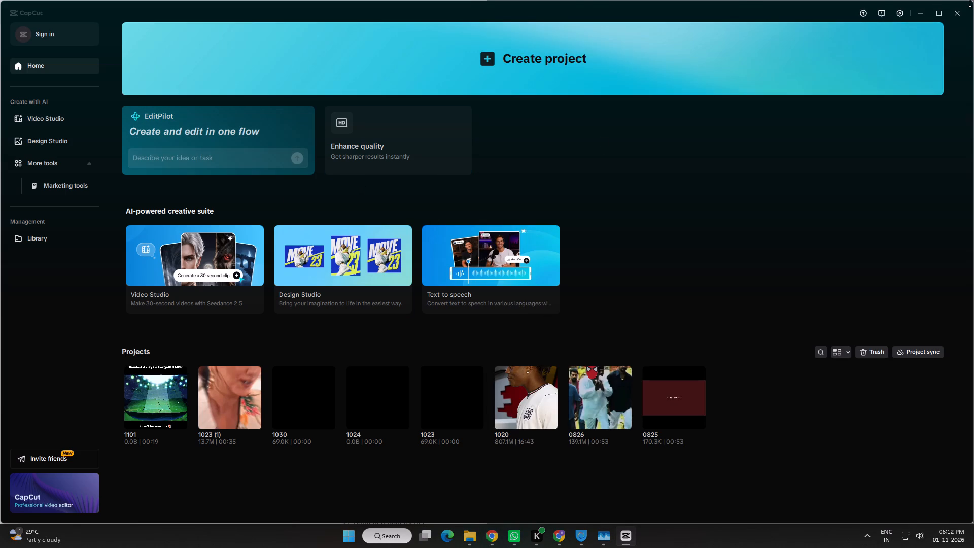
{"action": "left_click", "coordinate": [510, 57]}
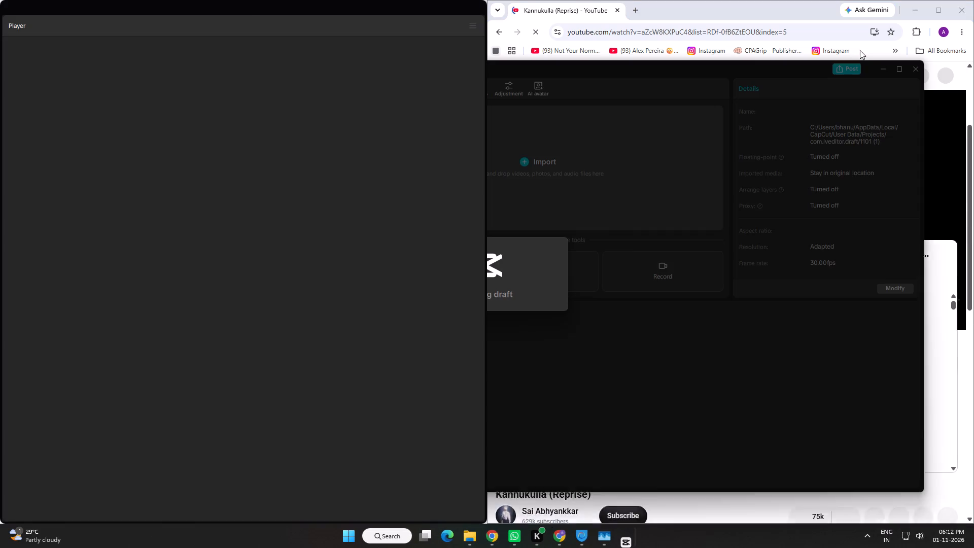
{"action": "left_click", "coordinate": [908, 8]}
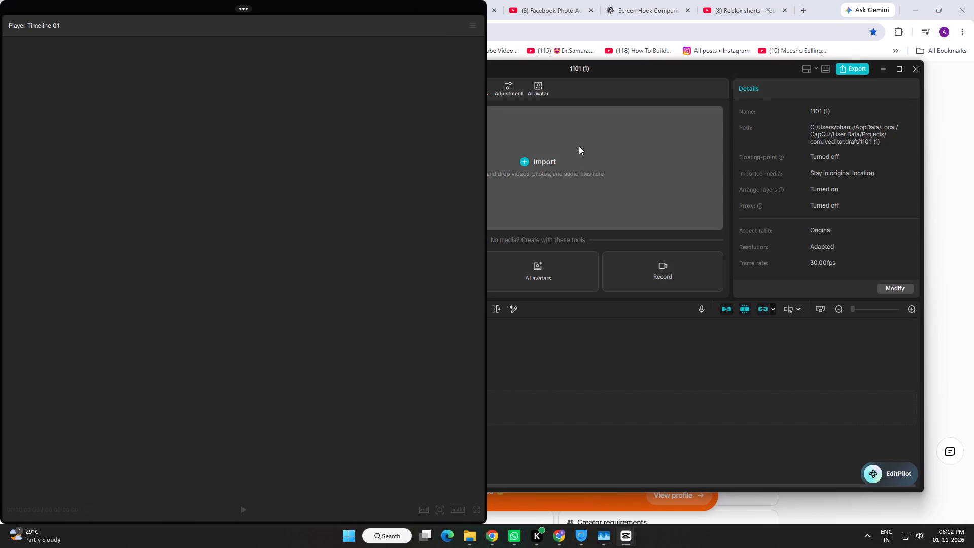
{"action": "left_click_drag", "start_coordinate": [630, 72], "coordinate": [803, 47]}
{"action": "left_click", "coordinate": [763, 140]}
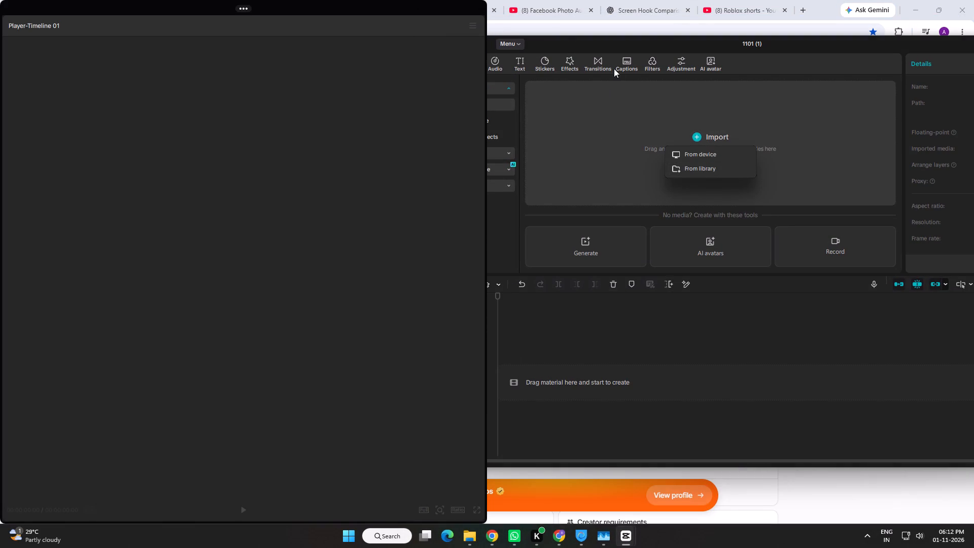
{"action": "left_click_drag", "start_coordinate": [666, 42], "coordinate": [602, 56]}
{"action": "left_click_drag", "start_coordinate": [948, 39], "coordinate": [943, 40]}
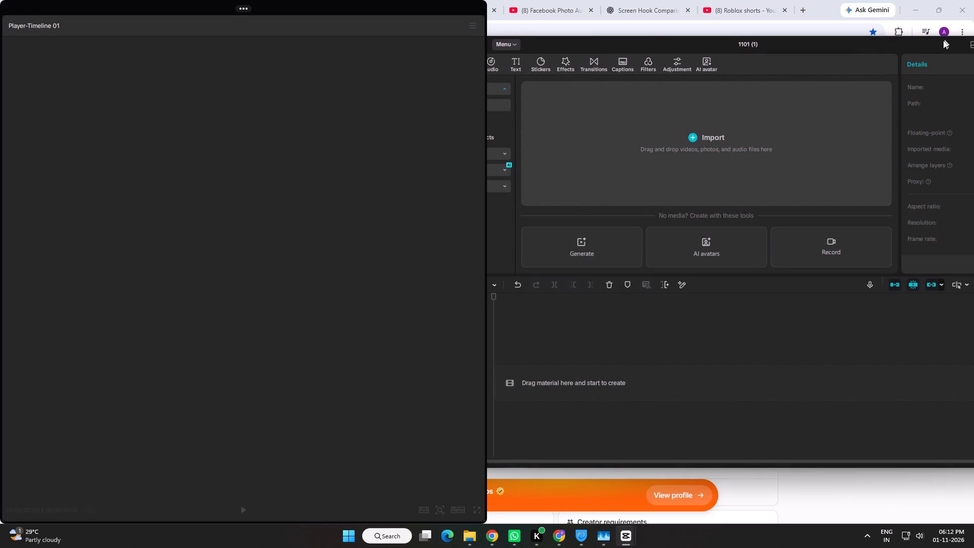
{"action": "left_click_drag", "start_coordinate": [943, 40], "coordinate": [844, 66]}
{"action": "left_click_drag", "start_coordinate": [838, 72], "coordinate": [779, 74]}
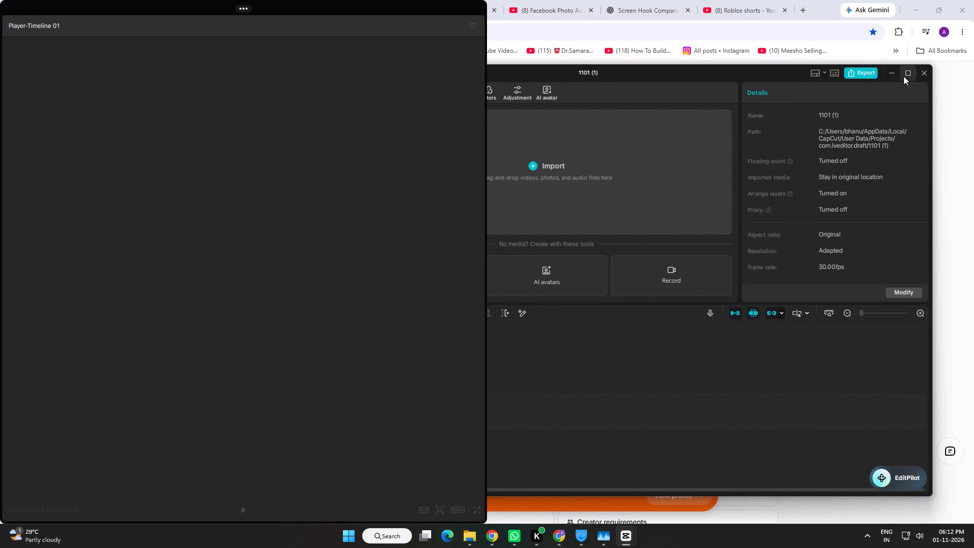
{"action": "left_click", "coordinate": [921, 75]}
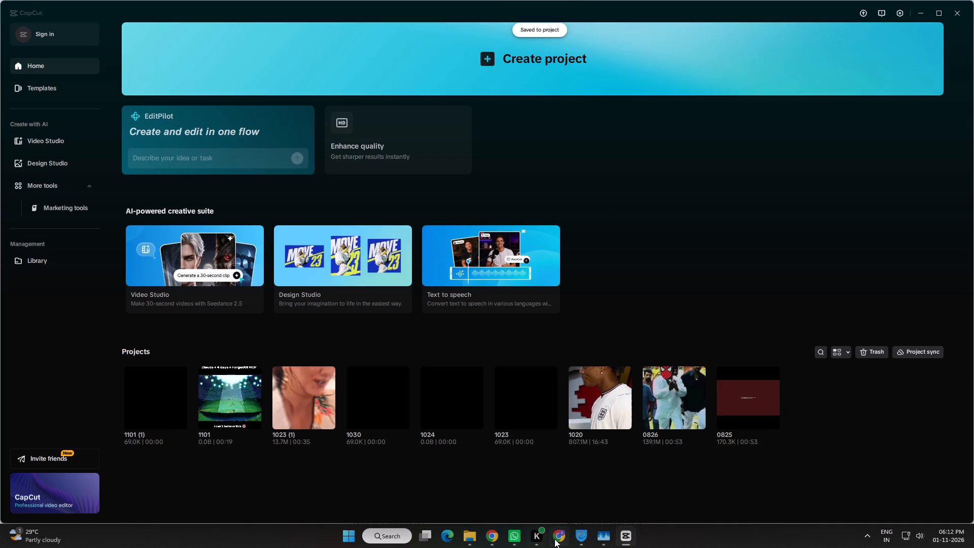
Switch to the browser with the TikTok profile and refresh it to check the view counts of the posted videos.
{"action": "left_click", "coordinate": [555, 539]}
{"action": "left_click", "coordinate": [97, 77]}
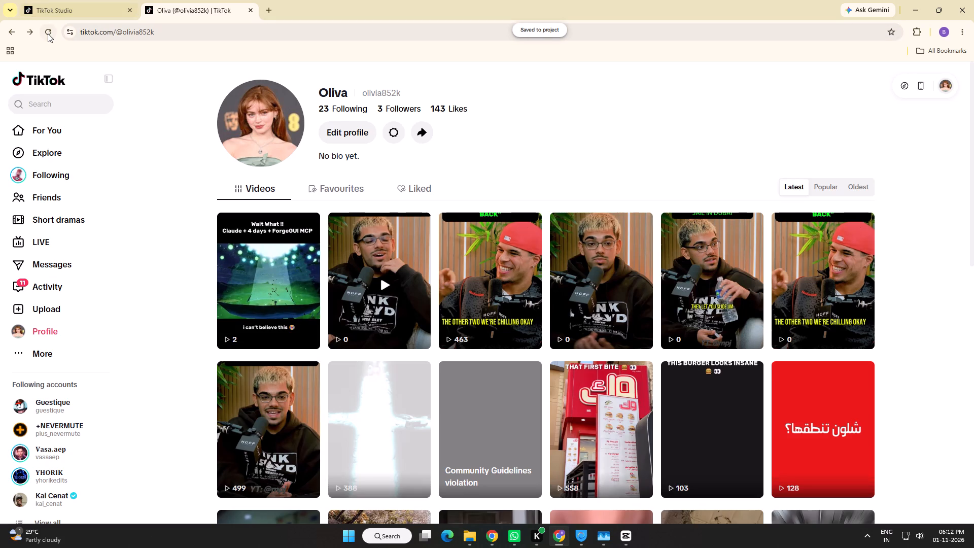
{"action": "left_click", "coordinate": [48, 33]}
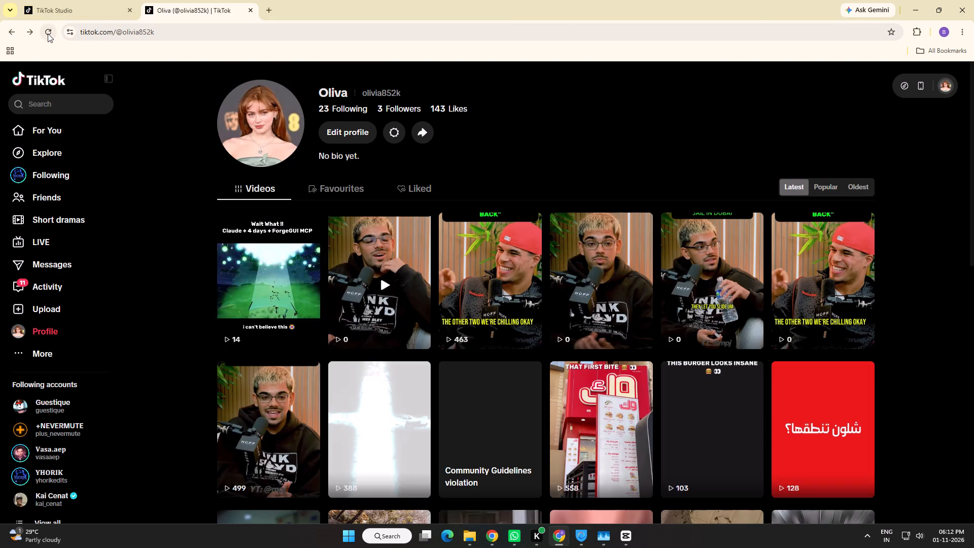
{"action": "left_click", "coordinate": [912, 8]}
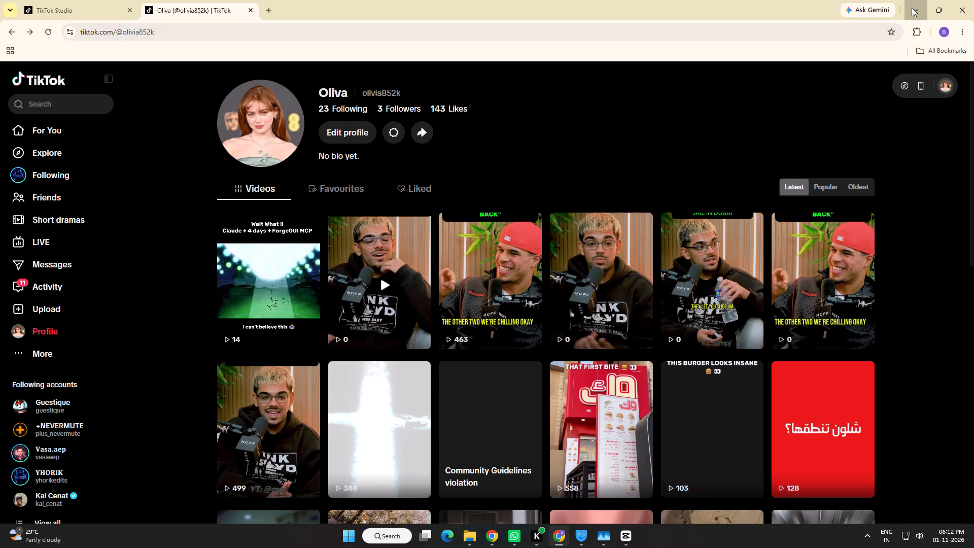
Open the existing project 1101 in CapCut and move its editor window clear of the player.
{"action": "left_click", "coordinate": [223, 397]}
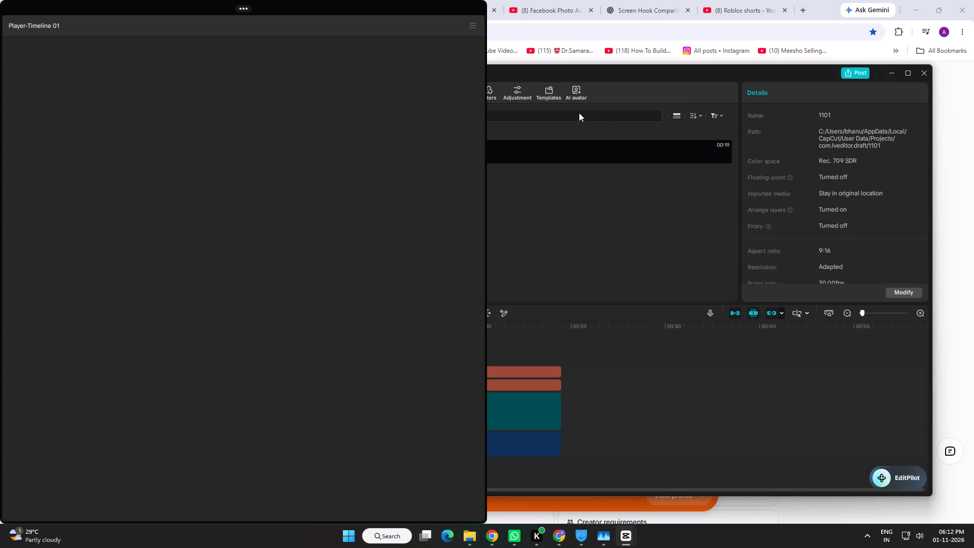
{"action": "left_click_drag", "start_coordinate": [616, 72], "coordinate": [869, 56]}
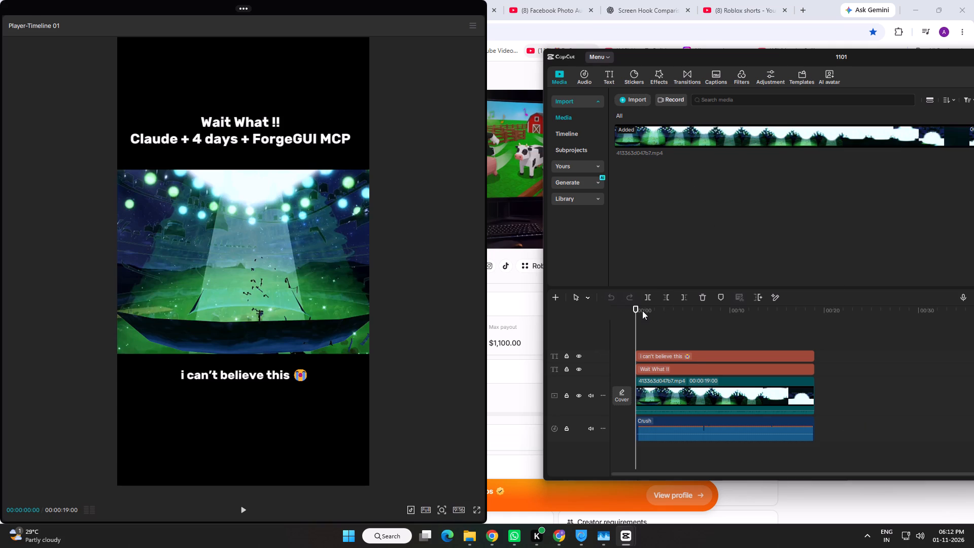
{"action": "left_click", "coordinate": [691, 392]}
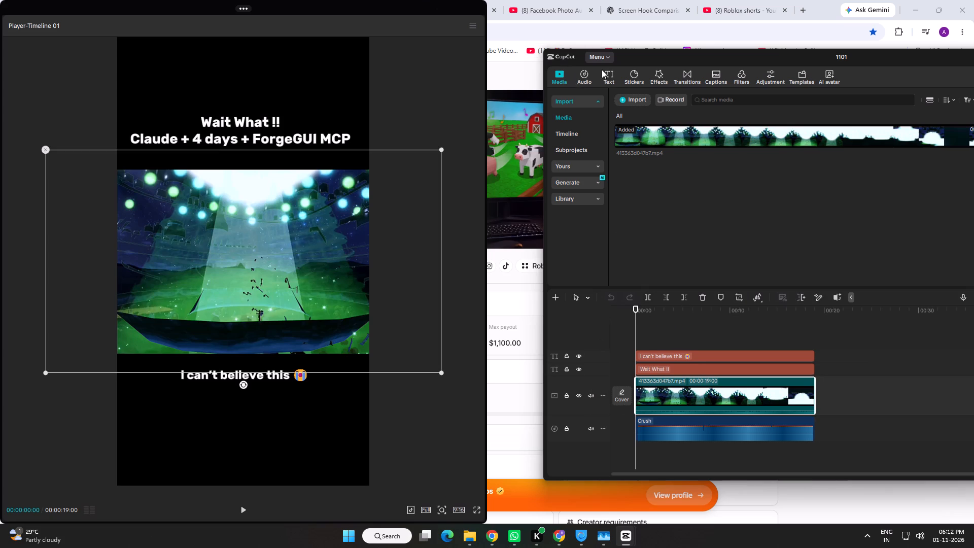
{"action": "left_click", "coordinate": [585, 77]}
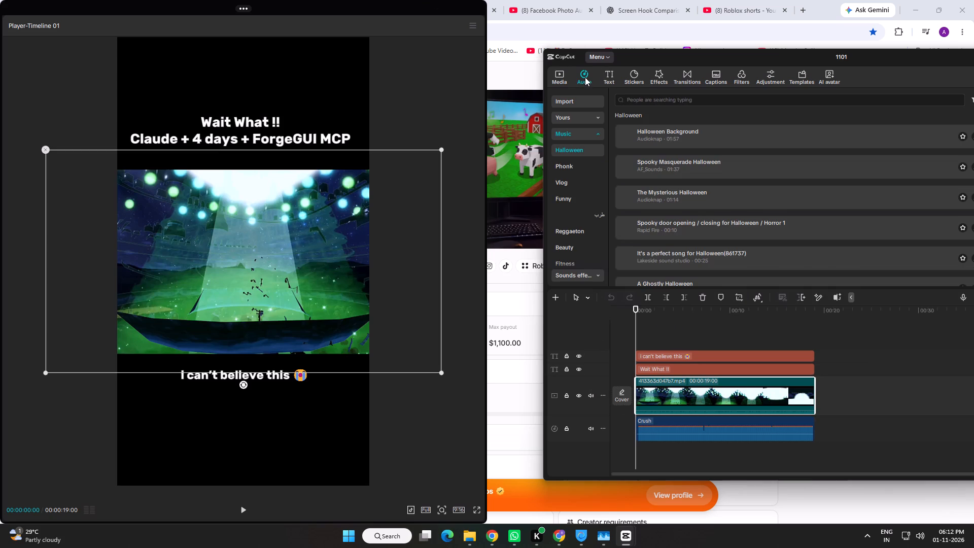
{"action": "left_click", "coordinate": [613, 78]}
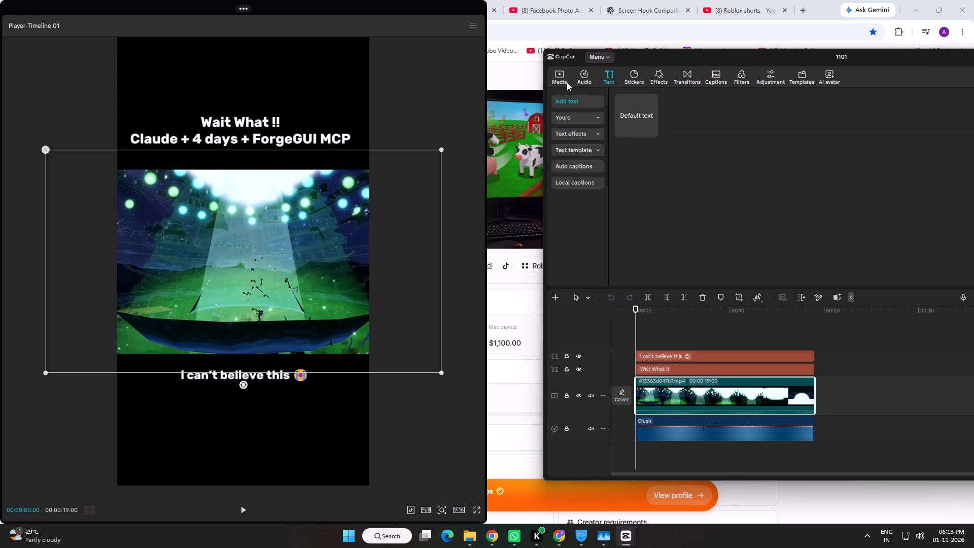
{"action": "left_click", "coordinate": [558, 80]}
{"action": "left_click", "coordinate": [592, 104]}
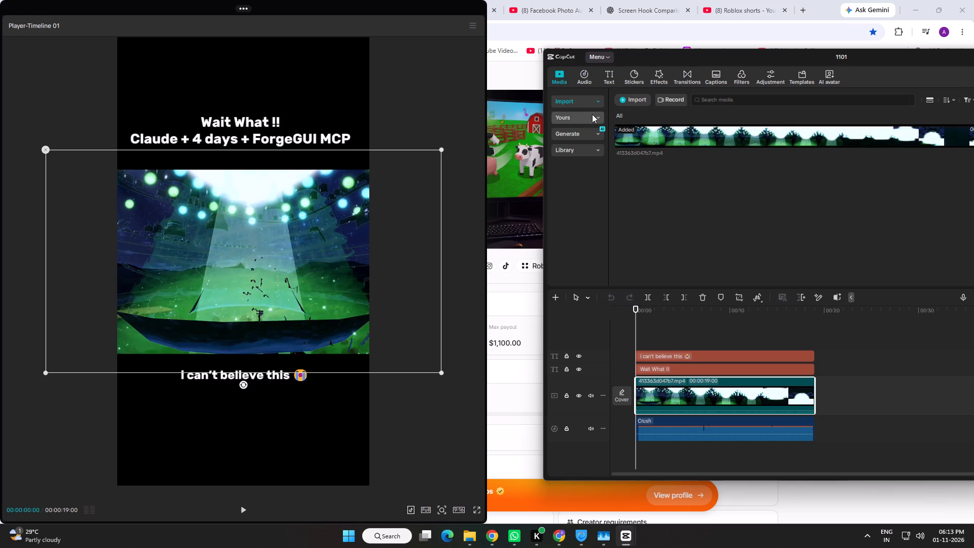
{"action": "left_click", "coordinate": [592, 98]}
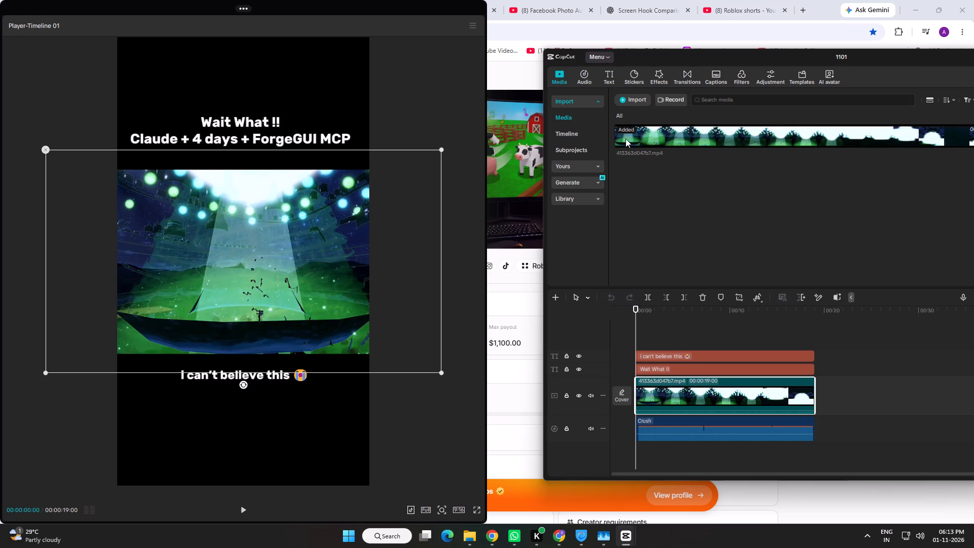
Import the videos e06630a26081.mp4 and b5494e491f1b.mp4 from the Downloads folder into the project media.
{"action": "left_click", "coordinate": [646, 102]}
{"action": "left_click", "coordinate": [645, 115]}
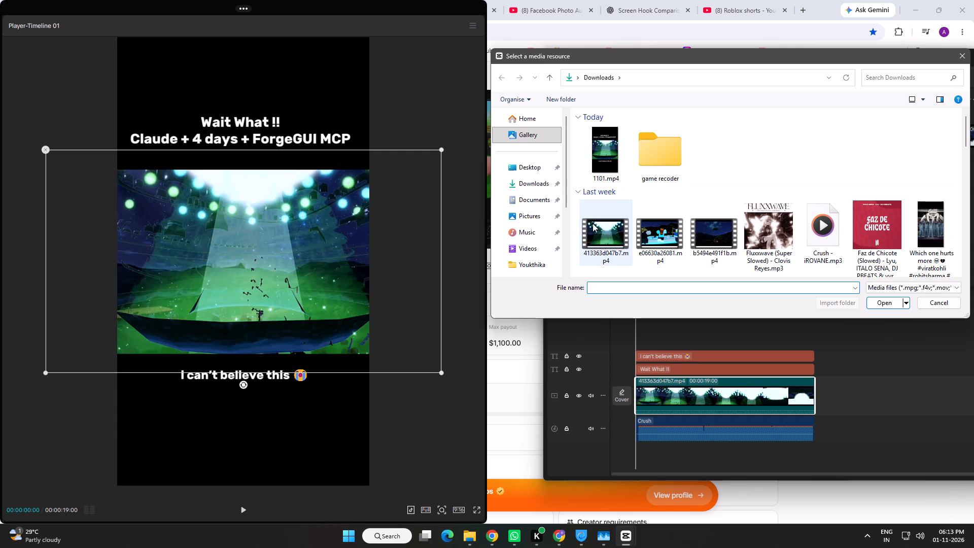
{"action": "left_click", "coordinate": [654, 238], "text": "ctrl"}
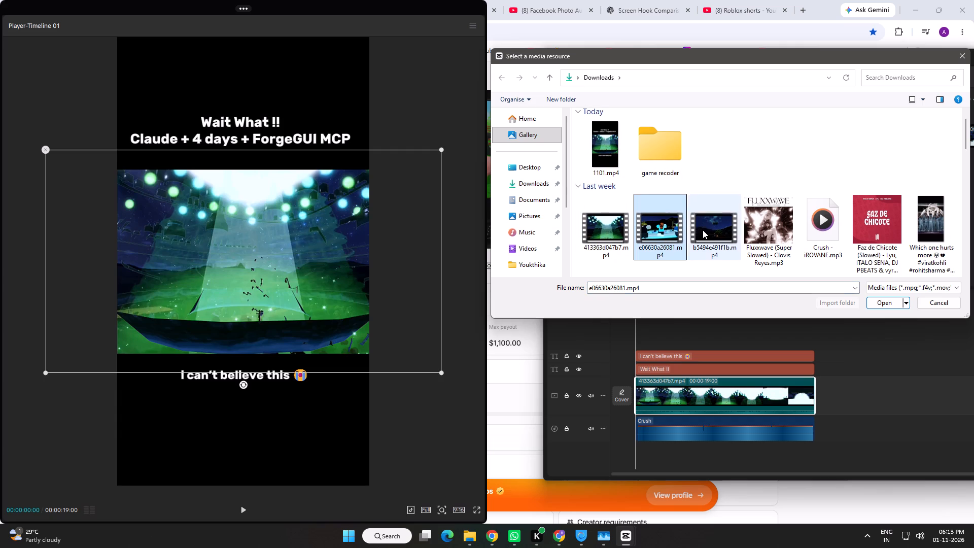
{"action": "left_click", "coordinate": [703, 230], "text": "ctrl"}
{"action": "left_click", "coordinate": [888, 304]}
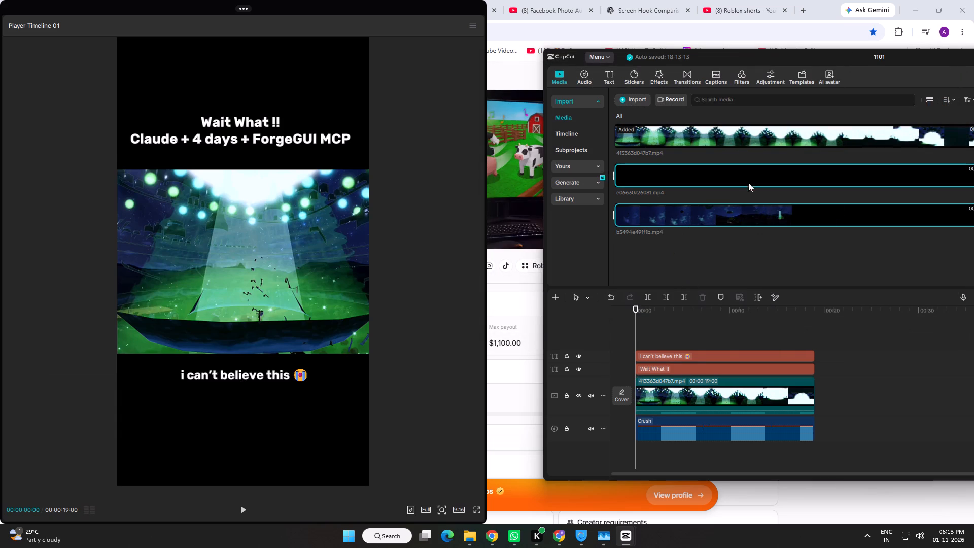
Preview the imported videos e06630a26081.mp4 and b5494e491f1b.mp4 to compare their footage.
{"action": "left_click", "coordinate": [752, 177]}
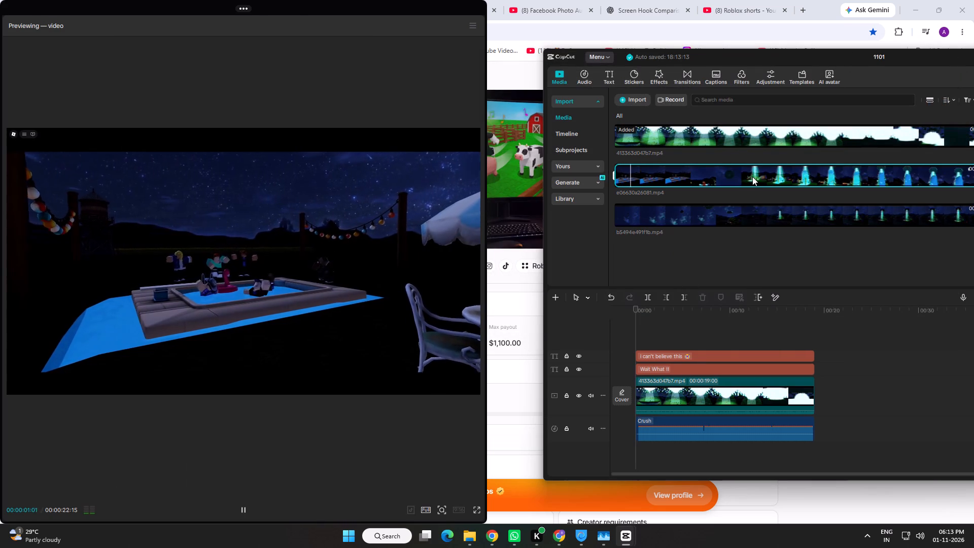
{"action": "left_click", "coordinate": [721, 219]}
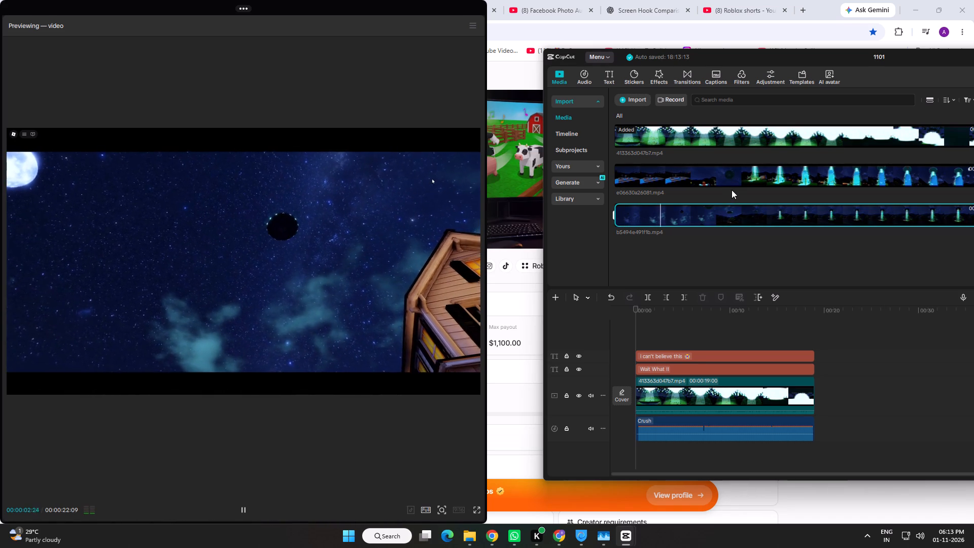
{"action": "left_click", "coordinate": [725, 208]}
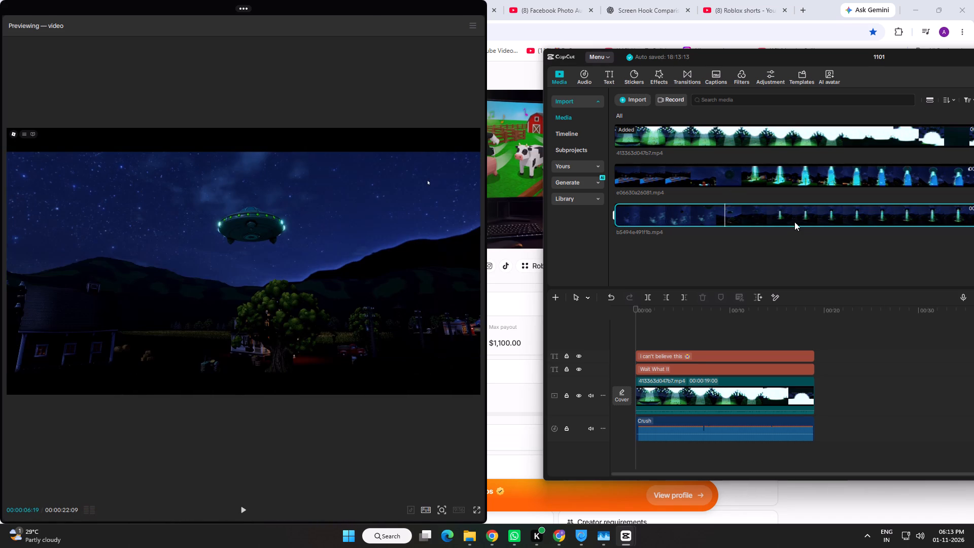
Replace the main video clip on the timeline with b5494e491f1b.mp4, keeping the original video effect.
{"action": "left_click_drag", "start_coordinate": [800, 222], "coordinate": [673, 382]}
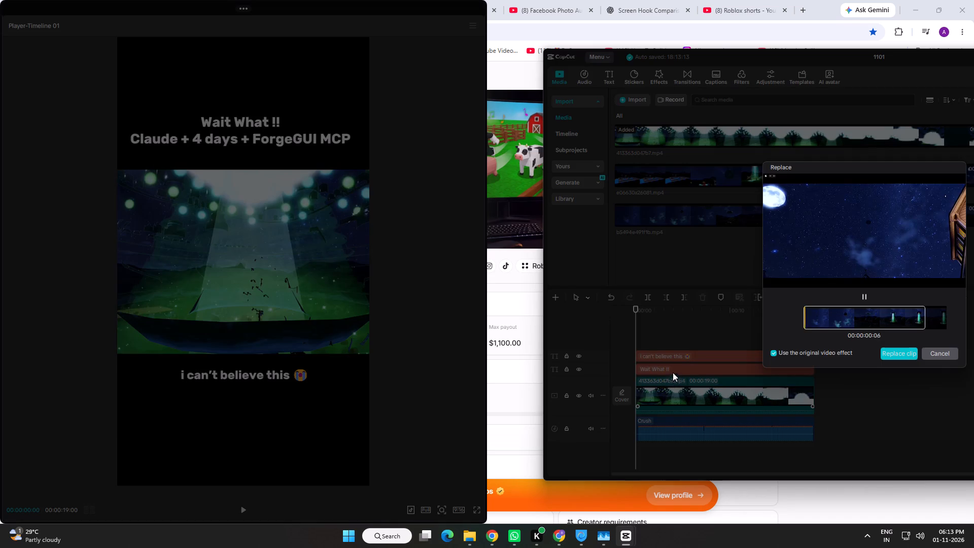
{"action": "left_click", "coordinate": [906, 359]}
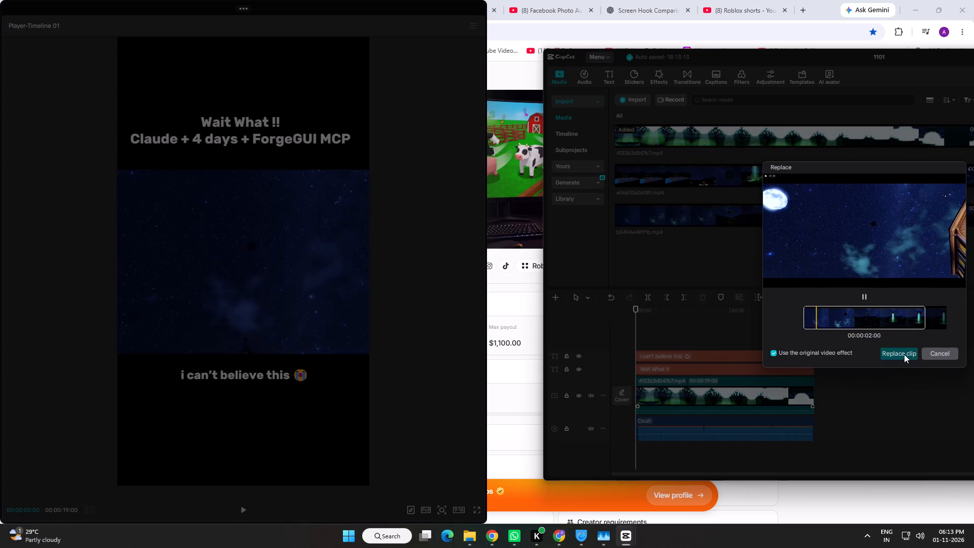
{"action": "left_click", "coordinate": [904, 354]}
Extend the end of the replaced clip on the timeline to its full length of 00:00:22:09.
{"action": "left_click", "coordinate": [786, 392]}
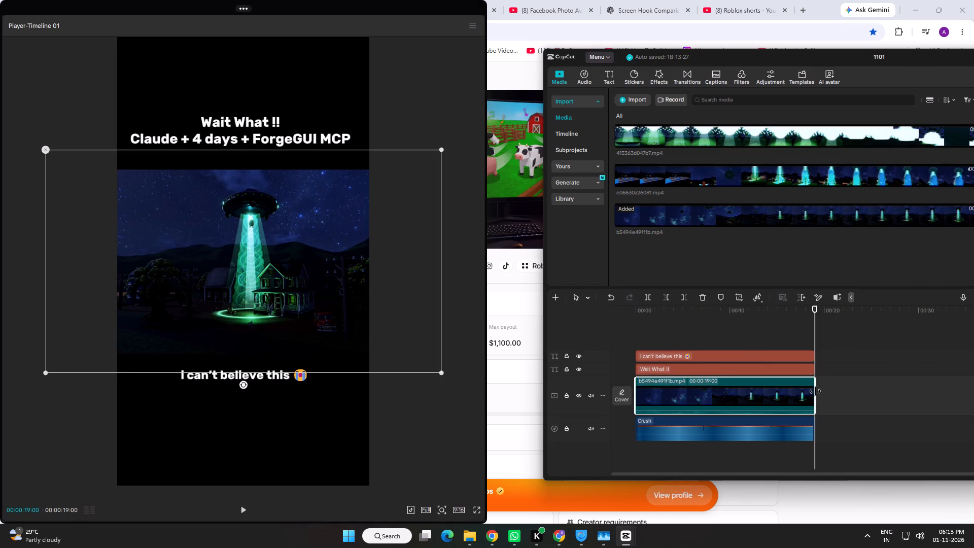
{"action": "left_click_drag", "start_coordinate": [816, 392], "coordinate": [973, 401]}
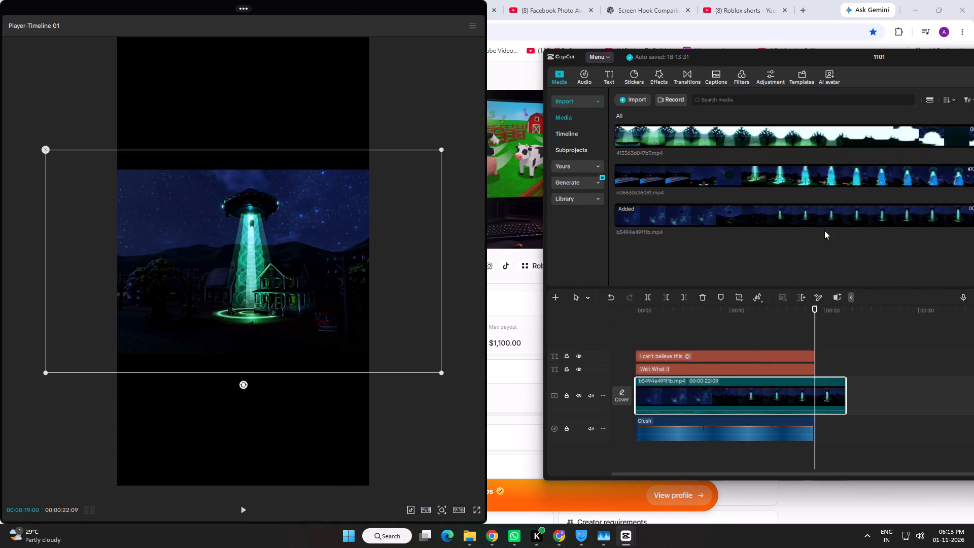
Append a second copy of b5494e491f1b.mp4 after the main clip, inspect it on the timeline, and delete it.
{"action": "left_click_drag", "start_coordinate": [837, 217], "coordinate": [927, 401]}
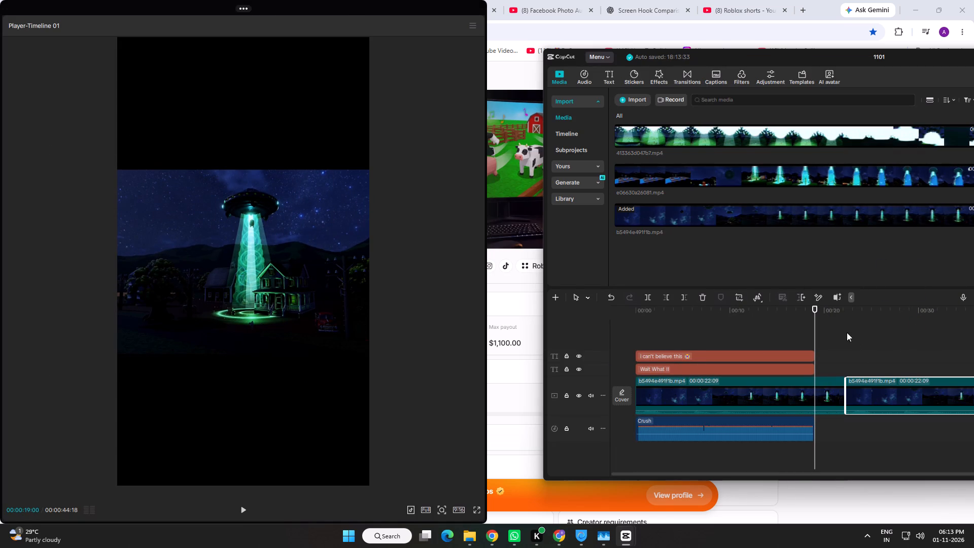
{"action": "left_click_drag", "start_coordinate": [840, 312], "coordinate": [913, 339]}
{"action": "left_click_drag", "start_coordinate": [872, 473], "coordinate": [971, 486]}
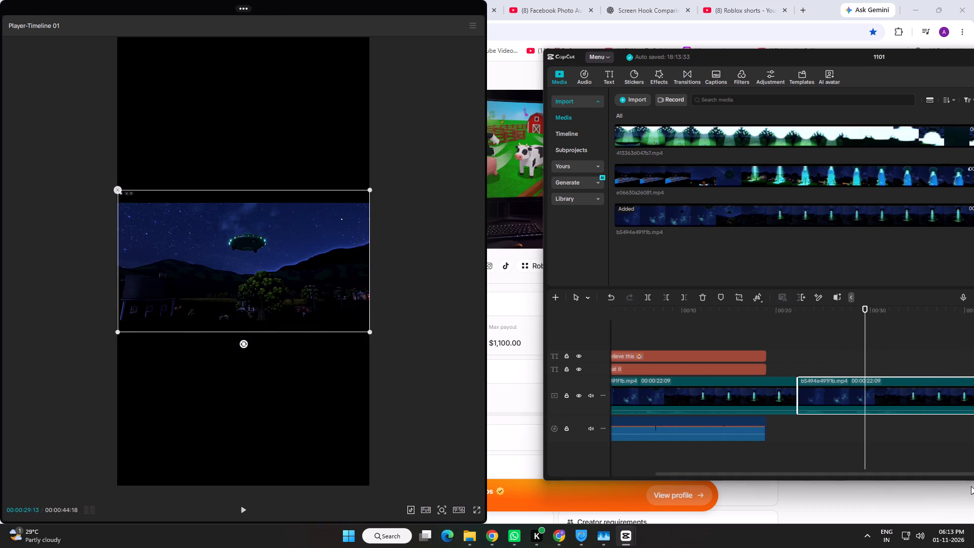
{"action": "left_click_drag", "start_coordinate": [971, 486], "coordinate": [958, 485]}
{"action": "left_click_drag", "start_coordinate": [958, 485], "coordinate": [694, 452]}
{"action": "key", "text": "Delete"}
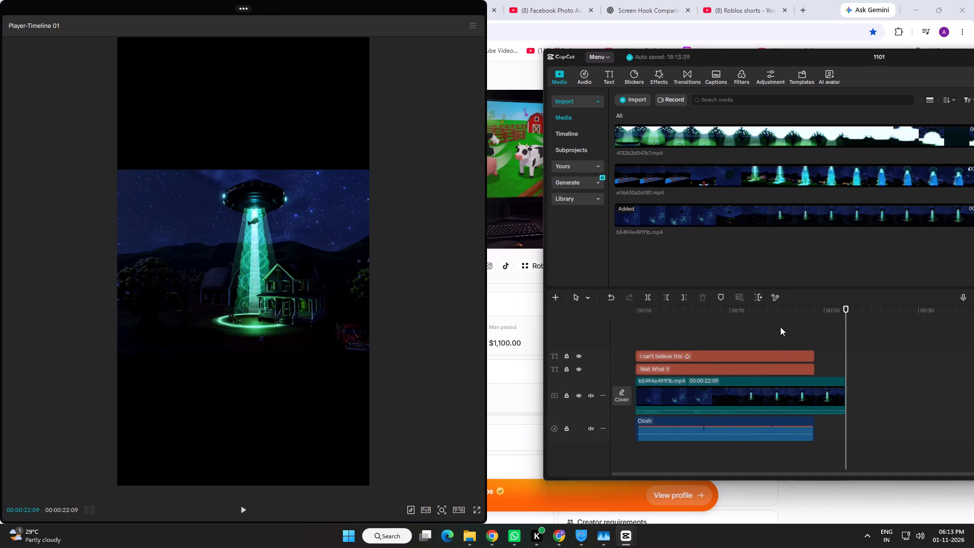
Play the timeline from the beginning to review the new video with the existing captions and music.
{"action": "left_click", "coordinate": [661, 396]}
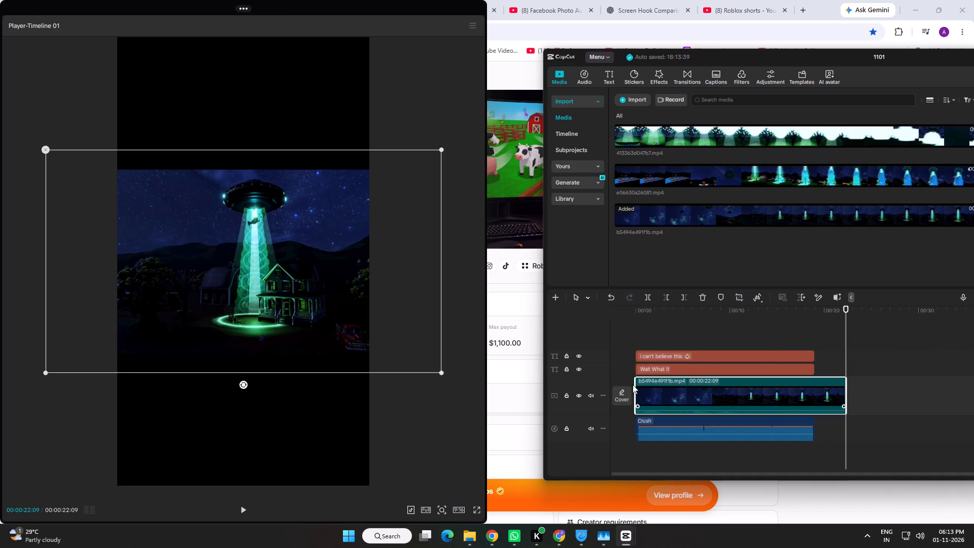
{"action": "left_click_drag", "start_coordinate": [649, 308], "coordinate": [579, 330]}
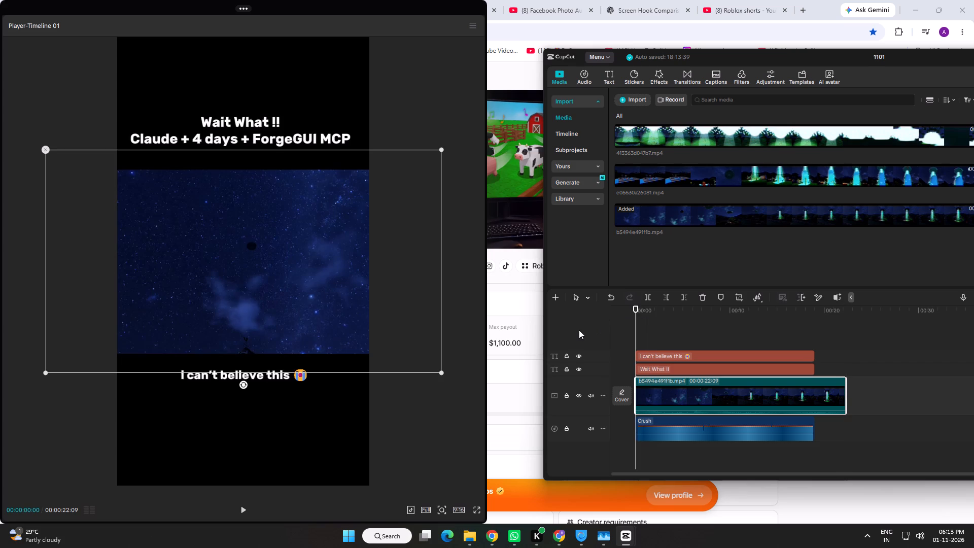
{"action": "key", "text": "space"}
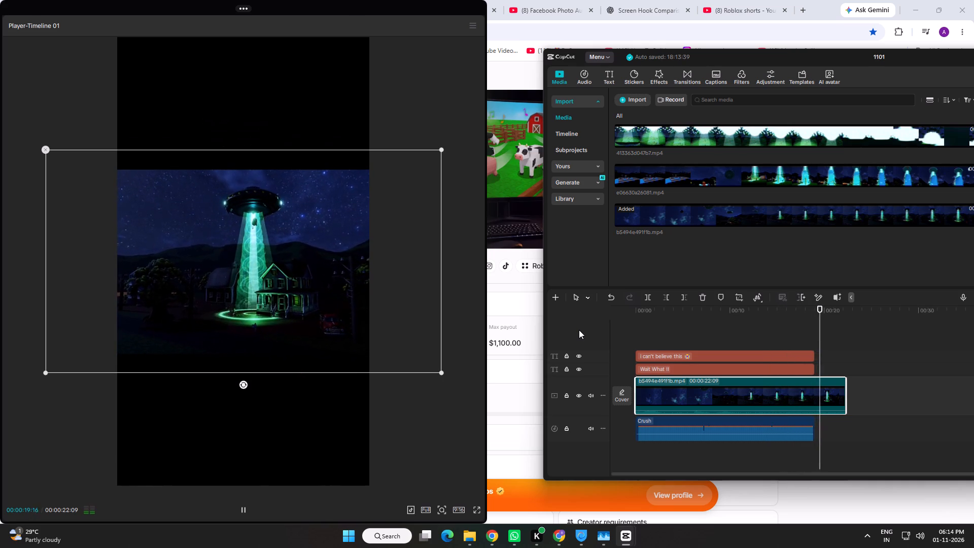
Play the last seconds of the timeline and move the playhead back to about 00:00:06:22.
{"action": "key", "text": "space"}
{"action": "key", "text": "space"}
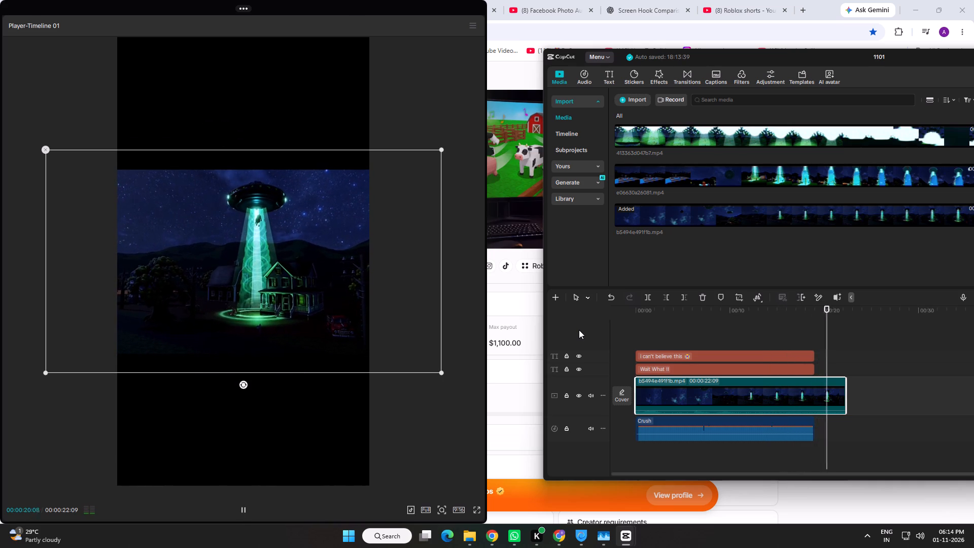
{"action": "key", "text": "space"}
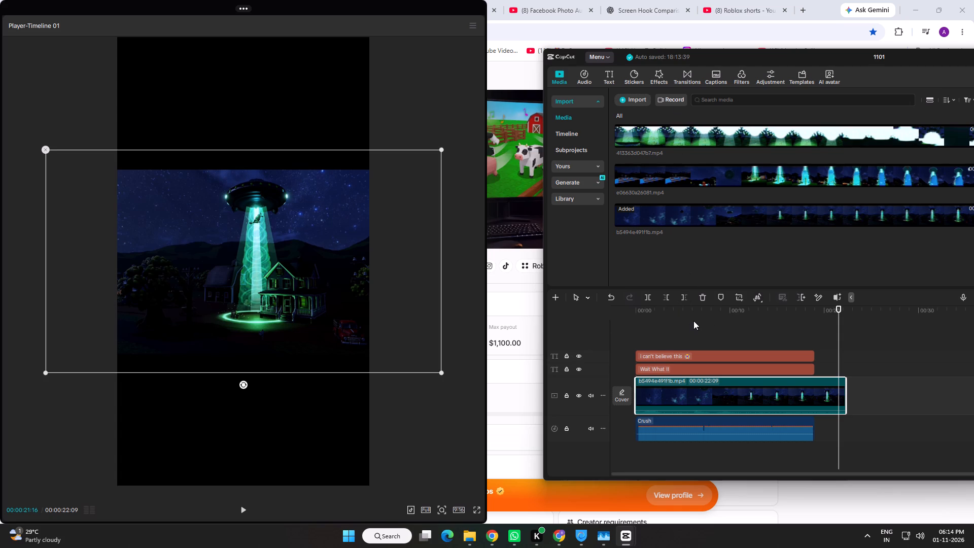
{"action": "left_click_drag", "start_coordinate": [692, 307], "coordinate": [699, 321]}
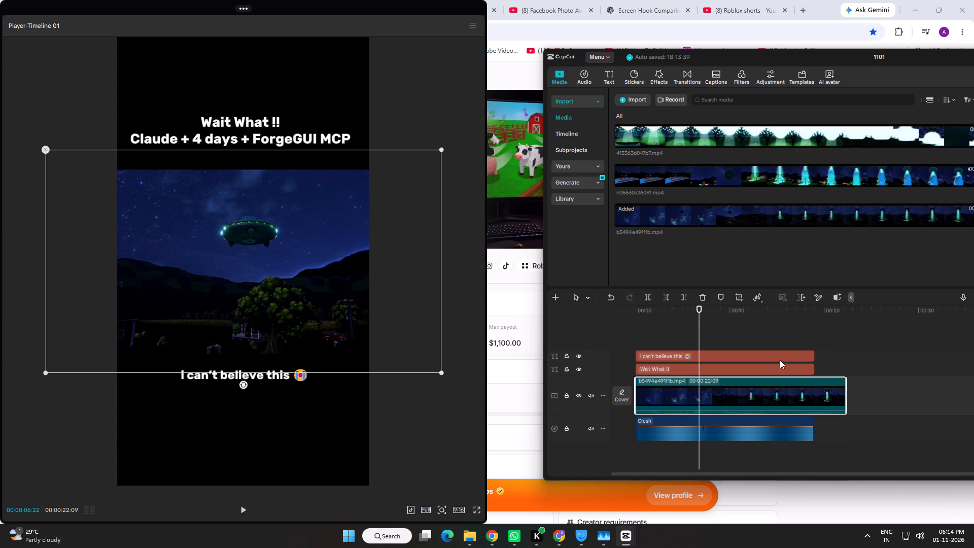
Extend the "i can't believe this" and "Wait What !!" captions so both end with the video clip.
{"action": "left_click", "coordinate": [795, 350]}
{"action": "left_click_drag", "start_coordinate": [813, 355], "coordinate": [850, 357]}
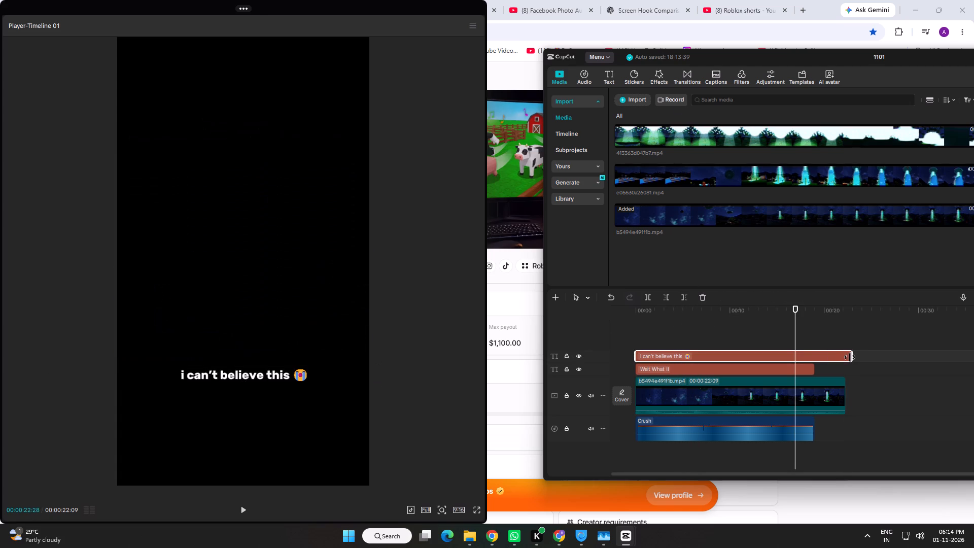
{"action": "left_click_drag", "start_coordinate": [850, 357], "coordinate": [846, 359]}
{"action": "left_click", "coordinate": [787, 364]}
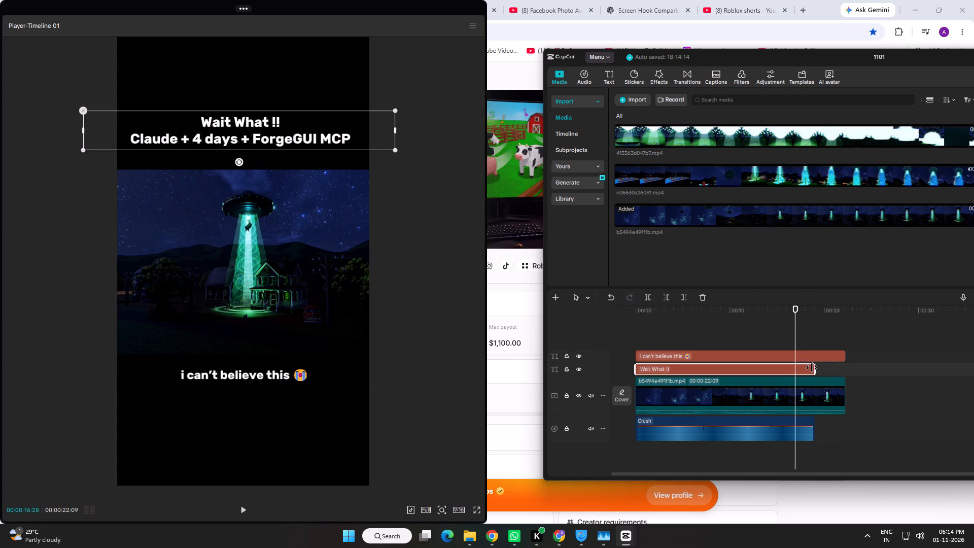
{"action": "left_click_drag", "start_coordinate": [812, 367], "coordinate": [797, 366]}
{"action": "left_click_drag", "start_coordinate": [815, 368], "coordinate": [841, 368]}
Delete the Crush music clip from the timeline.
{"action": "left_click", "coordinate": [778, 420]}
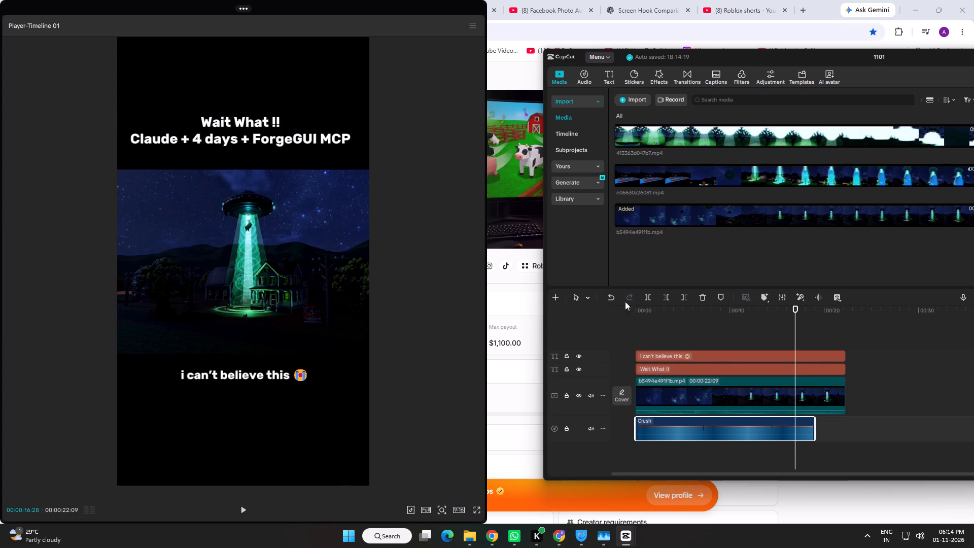
{"action": "key", "text": "Delete"}
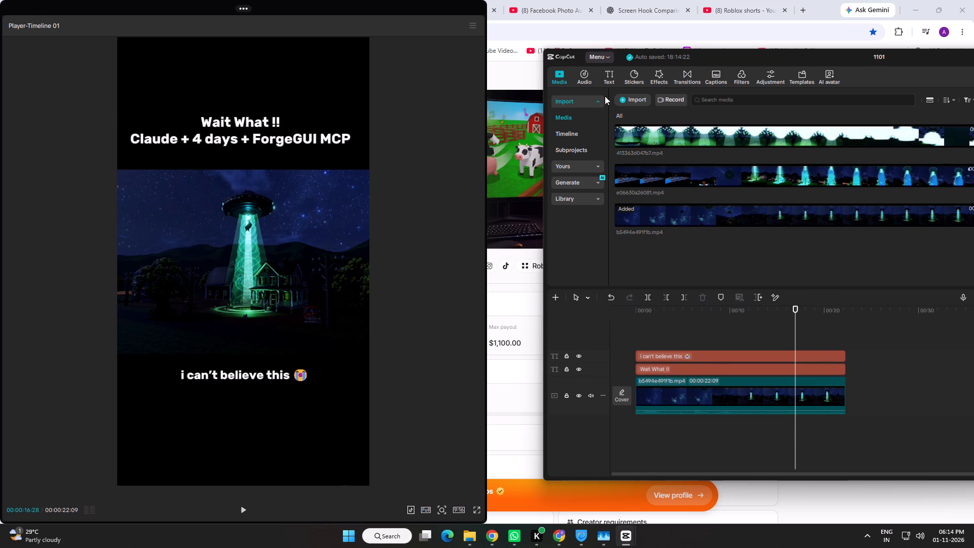
Preview the imported audio tracks Fluxxwave (Super Slowed), Faz de Chicote (Slowed) and Crush.
{"action": "left_click", "coordinate": [590, 72]}
{"action": "left_click", "coordinate": [588, 105]}
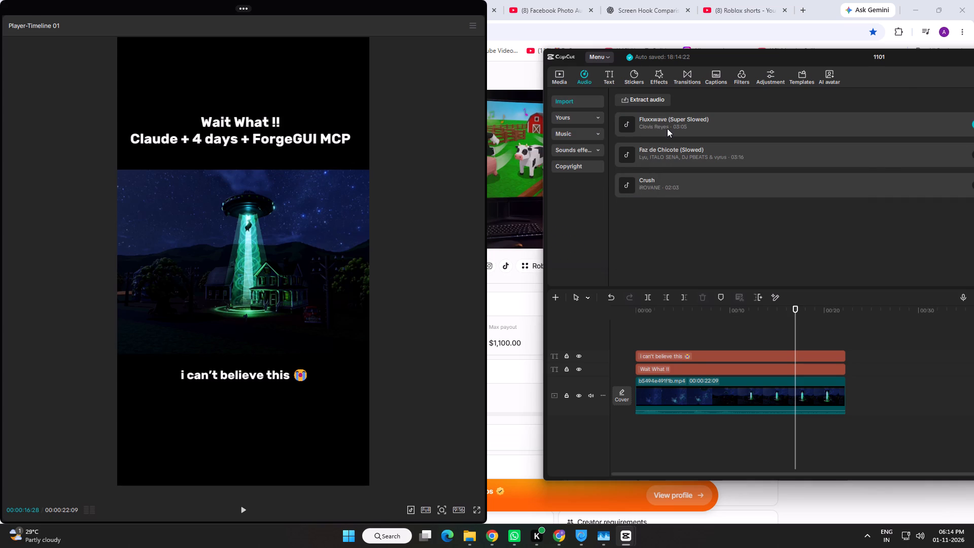
{"action": "left_click", "coordinate": [667, 128]}
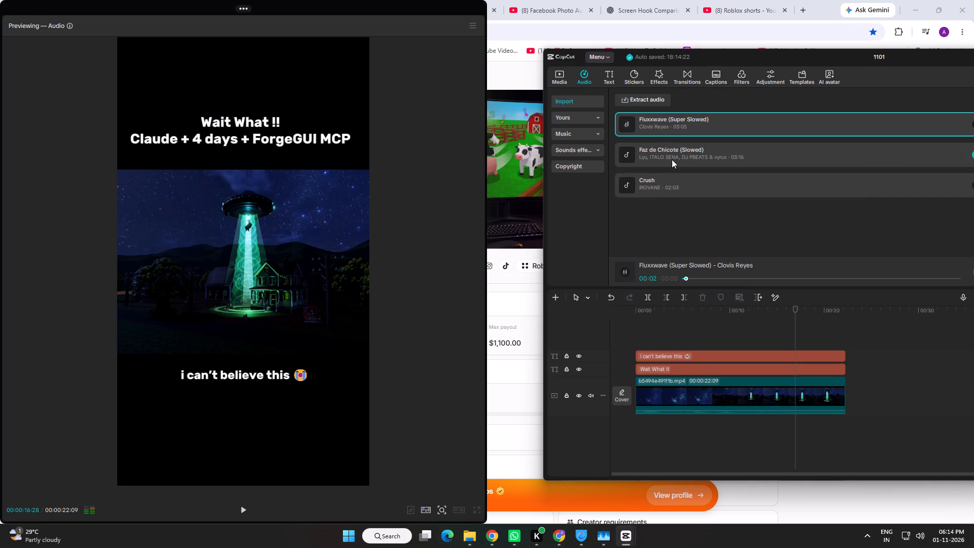
{"action": "left_click", "coordinate": [628, 155]}
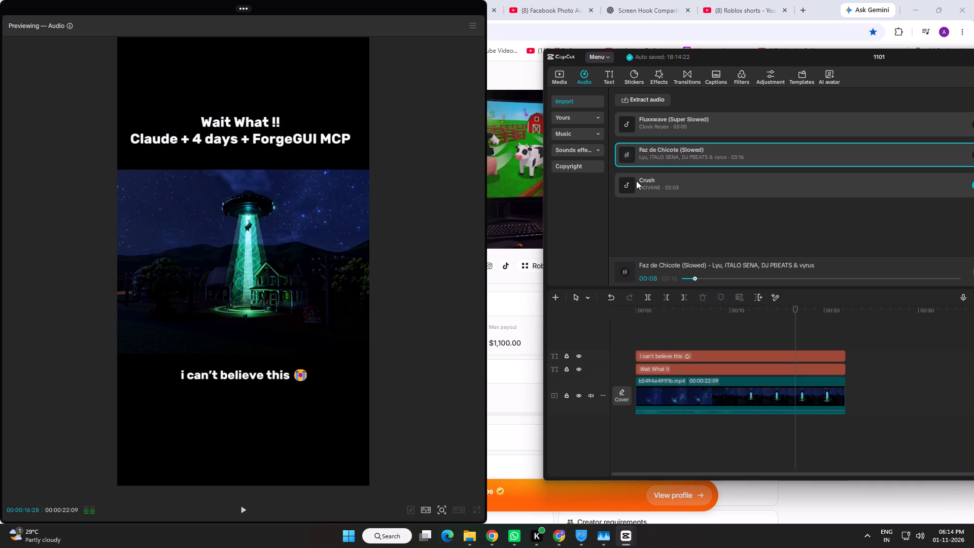
{"action": "left_click", "coordinate": [636, 181]}
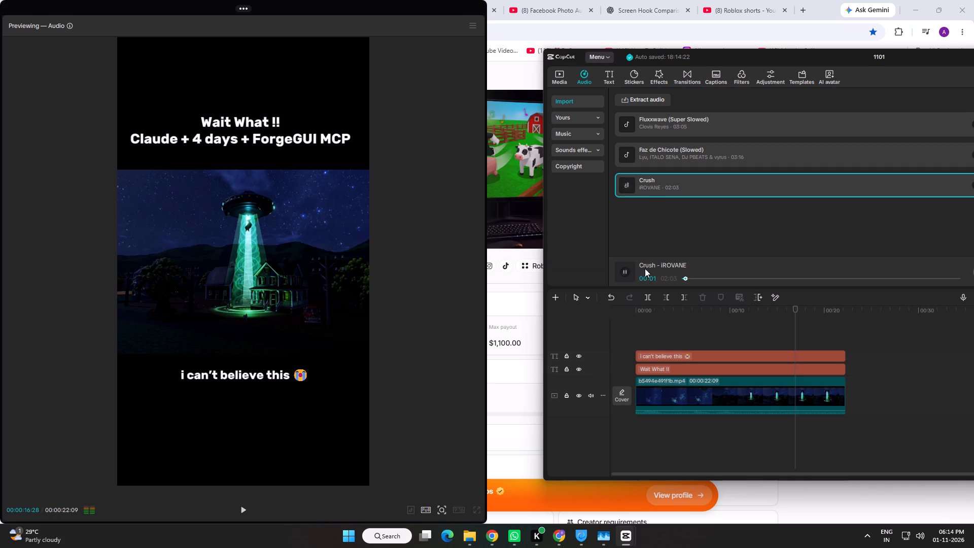
{"action": "left_click", "coordinate": [623, 271]}
Switch to the BloxClips example videos in Chrome and listen to the music used for Abyss Station and Beam Them Up.
{"action": "left_click", "coordinate": [509, 17]}
{"action": "left_click", "coordinate": [437, 0]}
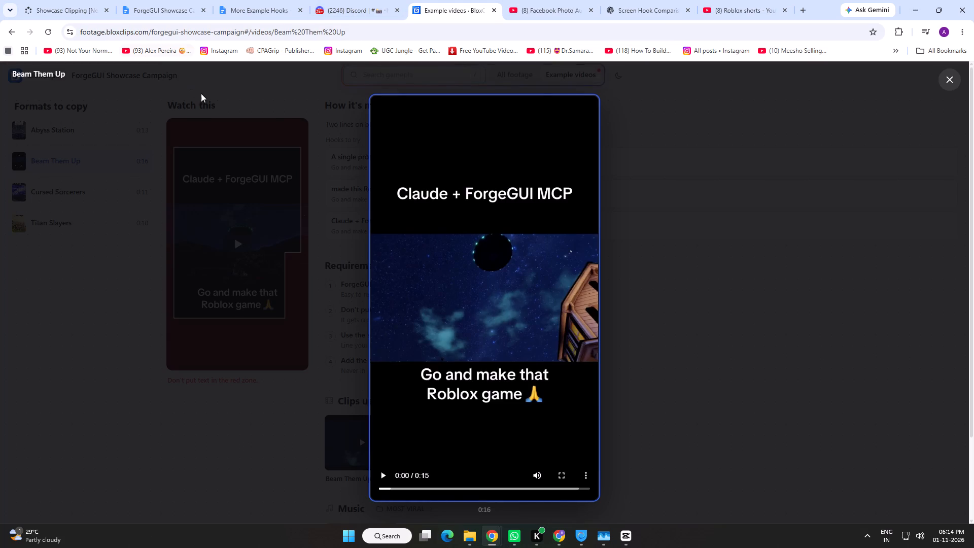
{"action": "left_click", "coordinate": [209, 123]}
{"action": "scroll", "coordinate": [459, 232], "scroll_direction": "down", "scroll_amount": 6}
{"action": "scroll", "coordinate": [441, 315], "scroll_direction": "down", "scroll_amount": 3}
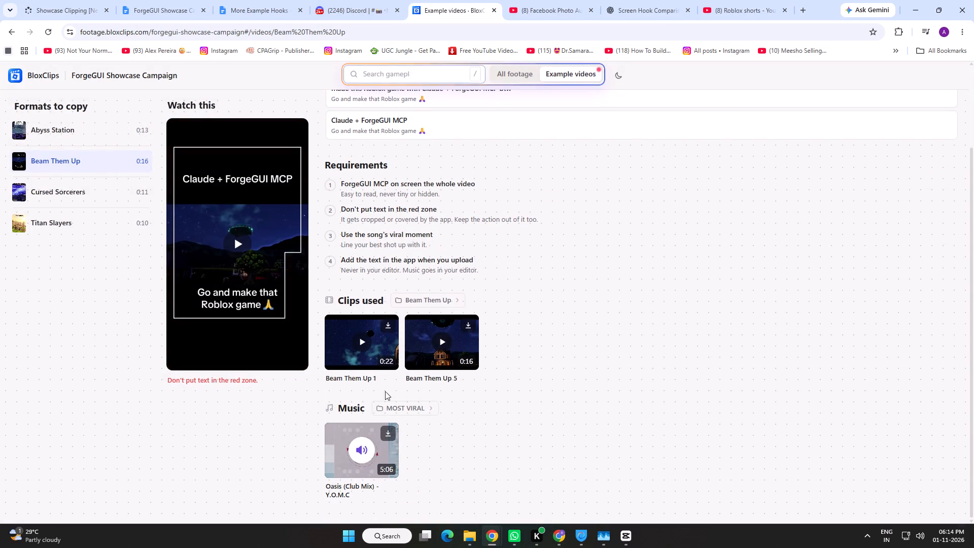
{"action": "left_click", "coordinate": [108, 136]}
{"action": "scroll", "coordinate": [453, 330], "scroll_direction": "down", "scroll_amount": 6}
{"action": "left_click", "coordinate": [360, 448]}
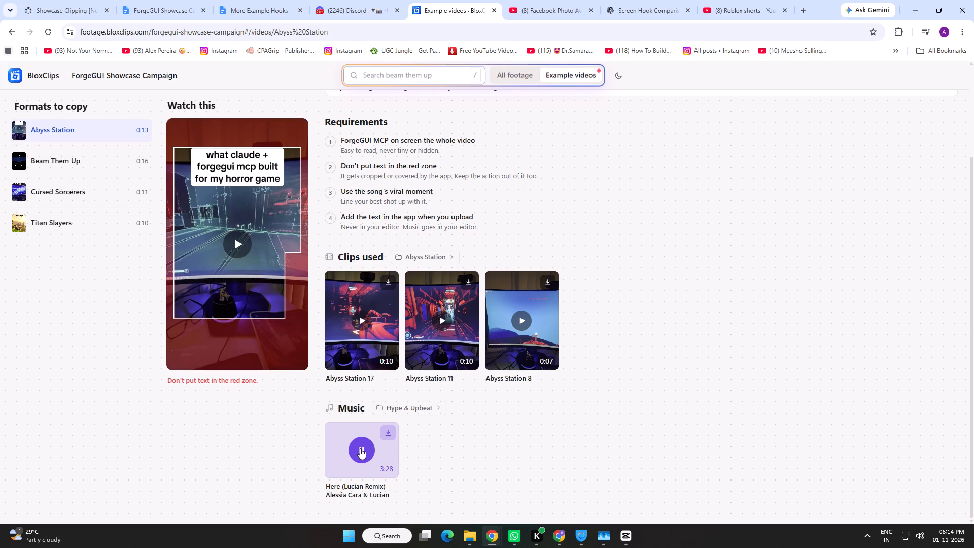
{"action": "left_click", "coordinate": [360, 452]}
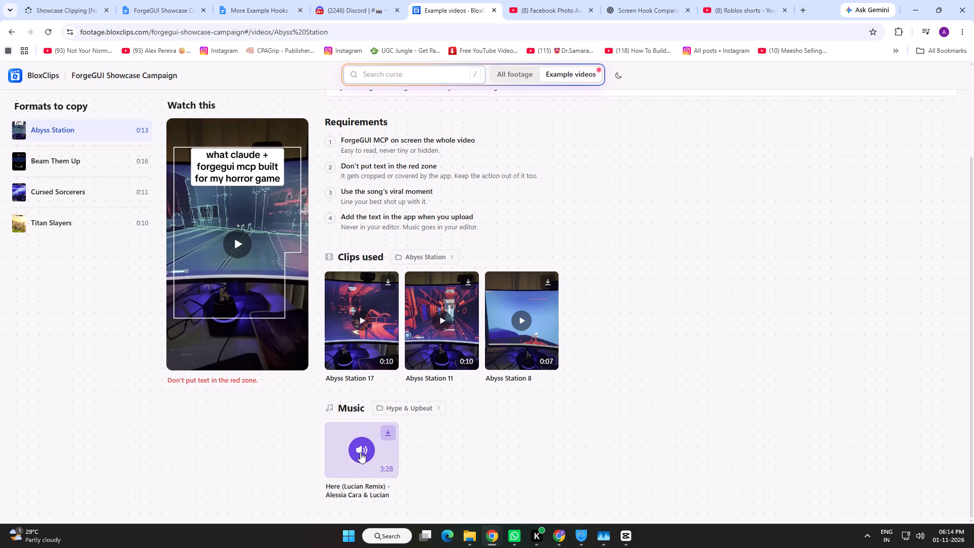
{"action": "left_click", "coordinate": [110, 162]}
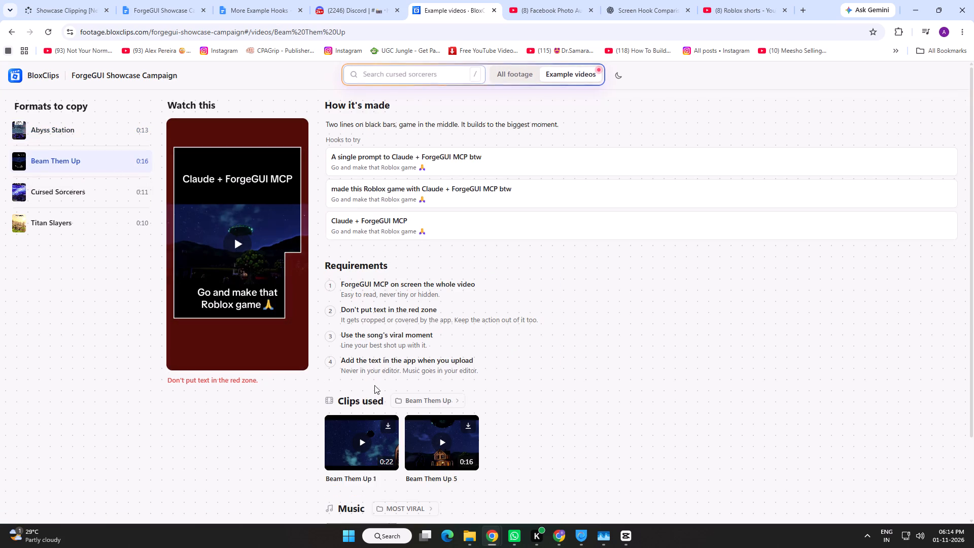
{"action": "scroll", "coordinate": [385, 379], "scroll_direction": "down", "scroll_amount": 7}
{"action": "left_click", "coordinate": [365, 454]}
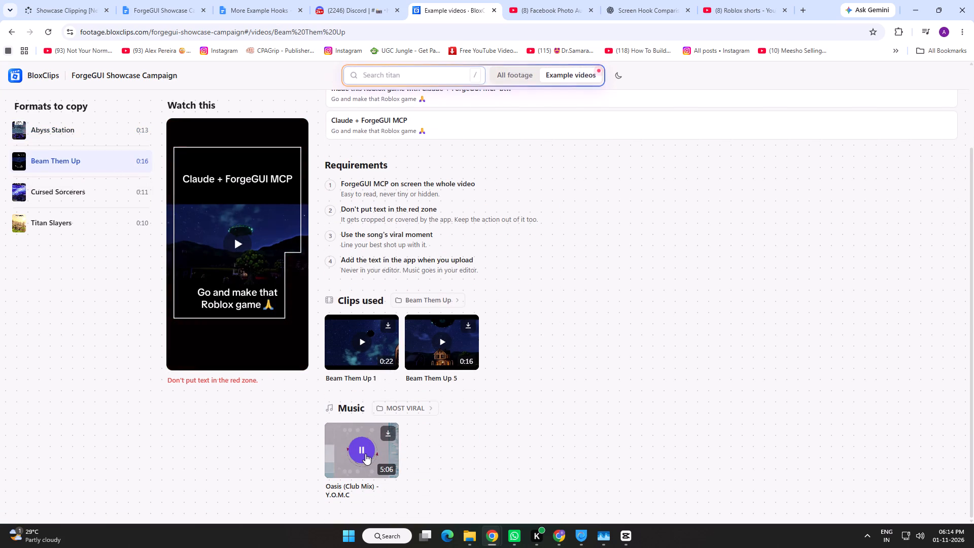
{"action": "left_click", "coordinate": [365, 454]}
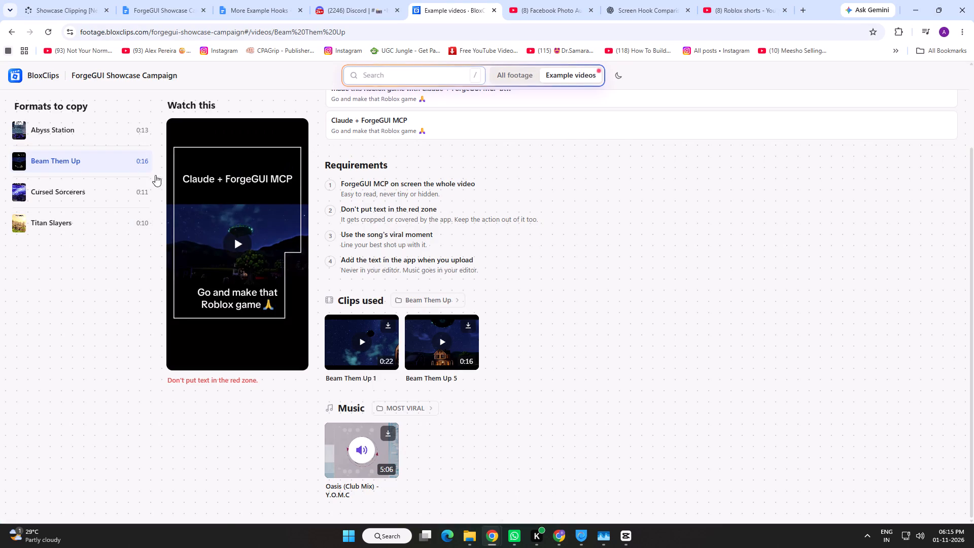
Examine the Cursed Sorcerers format's clips, music and example video, and return to the Abyss Station format.
{"action": "left_click", "coordinate": [63, 194]}
{"action": "scroll", "coordinate": [479, 315], "scroll_direction": "down", "scroll_amount": 7}
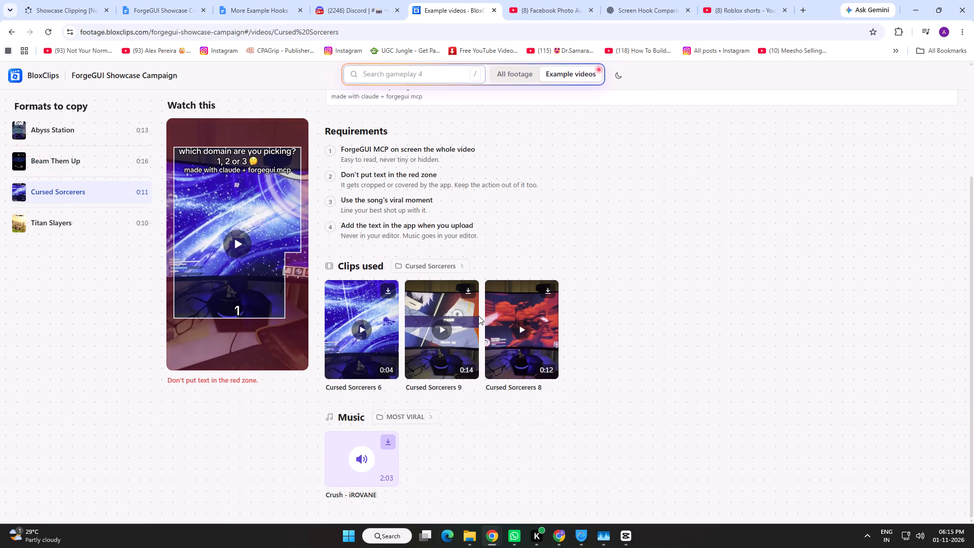
{"action": "scroll", "coordinate": [470, 320], "scroll_direction": "down", "scroll_amount": 5}
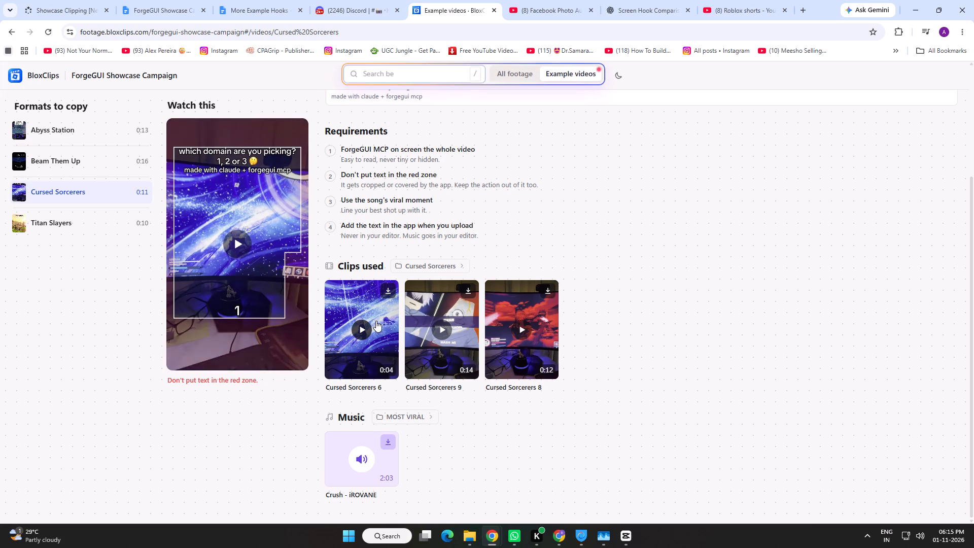
{"action": "left_click", "coordinate": [219, 225]}
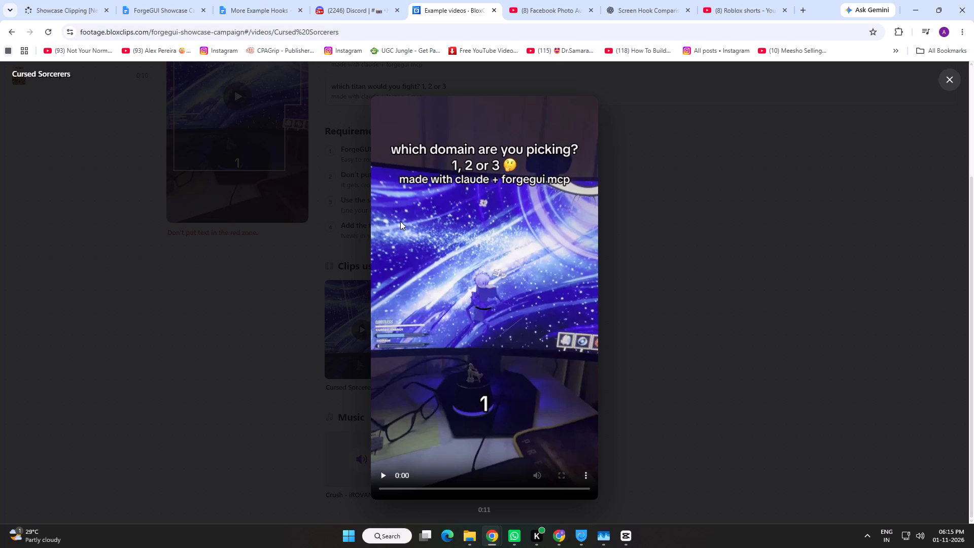
{"action": "left_click", "coordinate": [260, 238]}
{"action": "scroll", "coordinate": [275, 232], "scroll_direction": "up", "scroll_amount": 5}
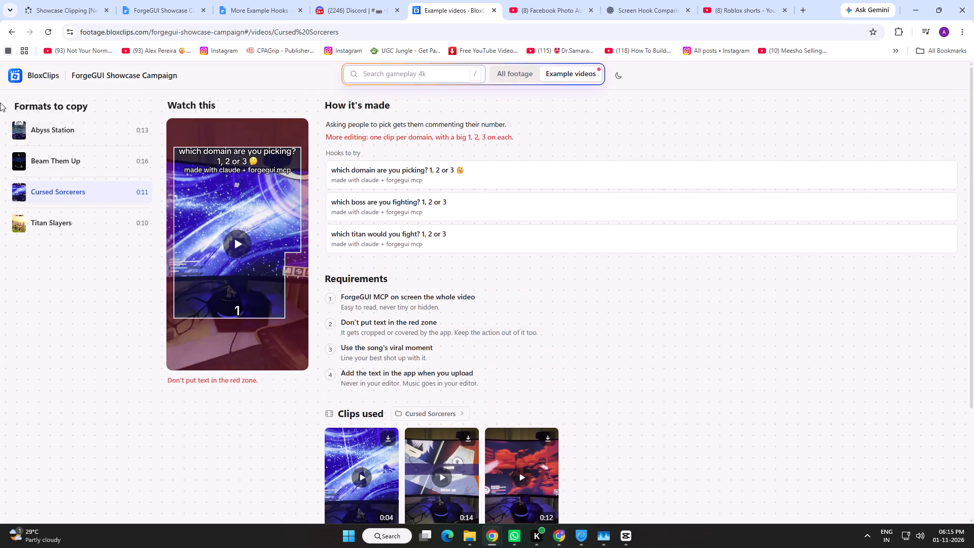
{"action": "left_click", "coordinate": [50, 139]}
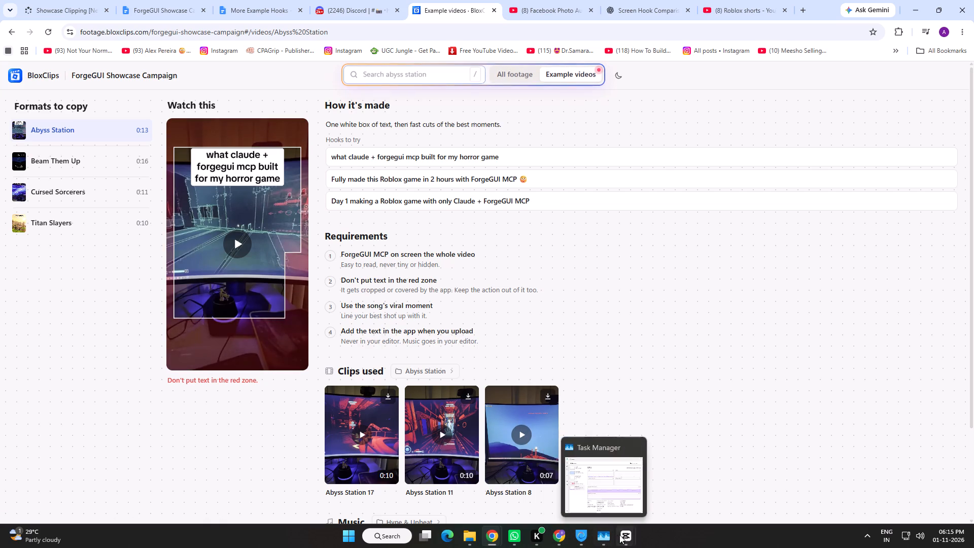
Switch back to the 1101 project in CapCut and return the player to the timeline view.
{"action": "left_click", "coordinate": [624, 534]}
{"action": "left_click", "coordinate": [581, 482]}
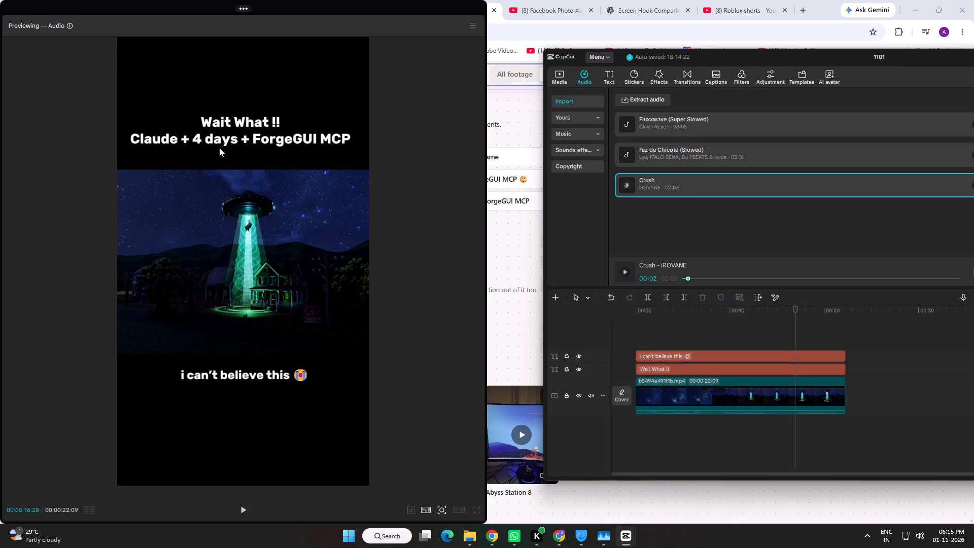
{"action": "left_click", "coordinate": [302, 136]}
{"action": "left_click", "coordinate": [694, 312]}
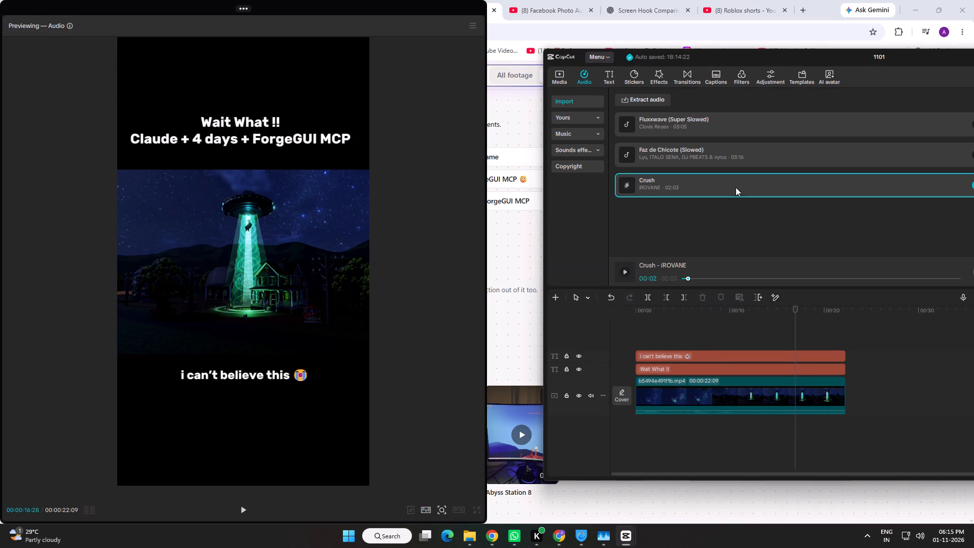
{"action": "left_click", "coordinate": [560, 82]}
{"action": "left_click", "coordinate": [617, 78]}
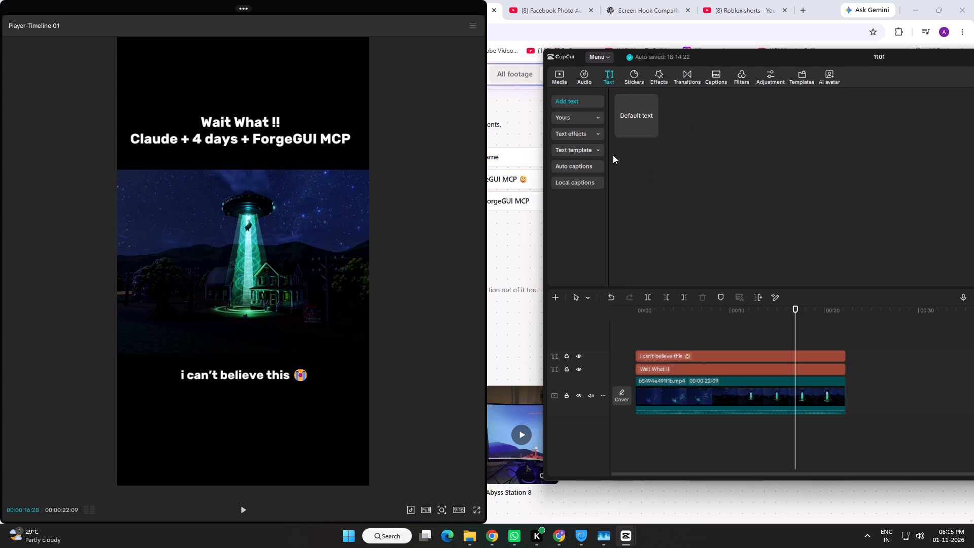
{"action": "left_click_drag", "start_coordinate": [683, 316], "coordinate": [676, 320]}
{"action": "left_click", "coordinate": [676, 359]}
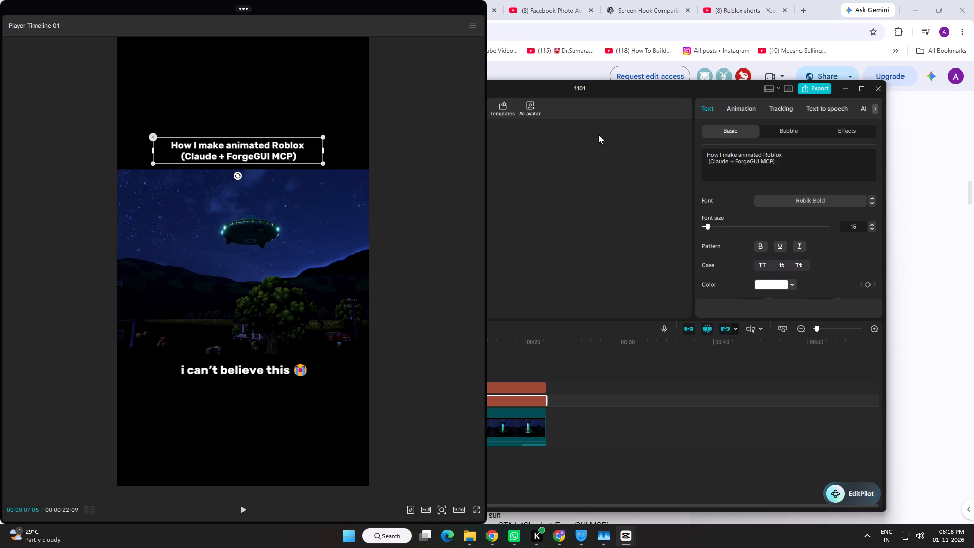
{"action": "left_click_drag", "start_coordinate": [580, 90], "coordinate": [616, 85]}
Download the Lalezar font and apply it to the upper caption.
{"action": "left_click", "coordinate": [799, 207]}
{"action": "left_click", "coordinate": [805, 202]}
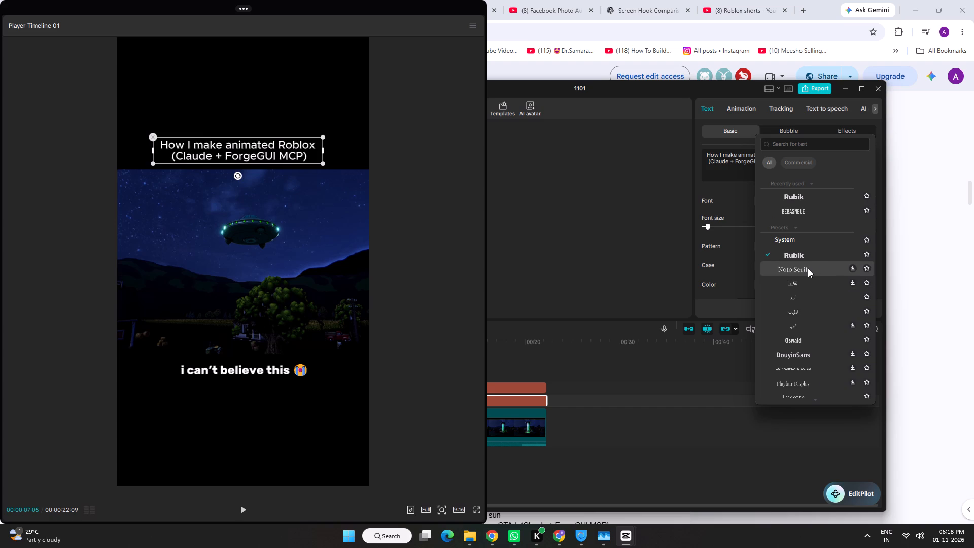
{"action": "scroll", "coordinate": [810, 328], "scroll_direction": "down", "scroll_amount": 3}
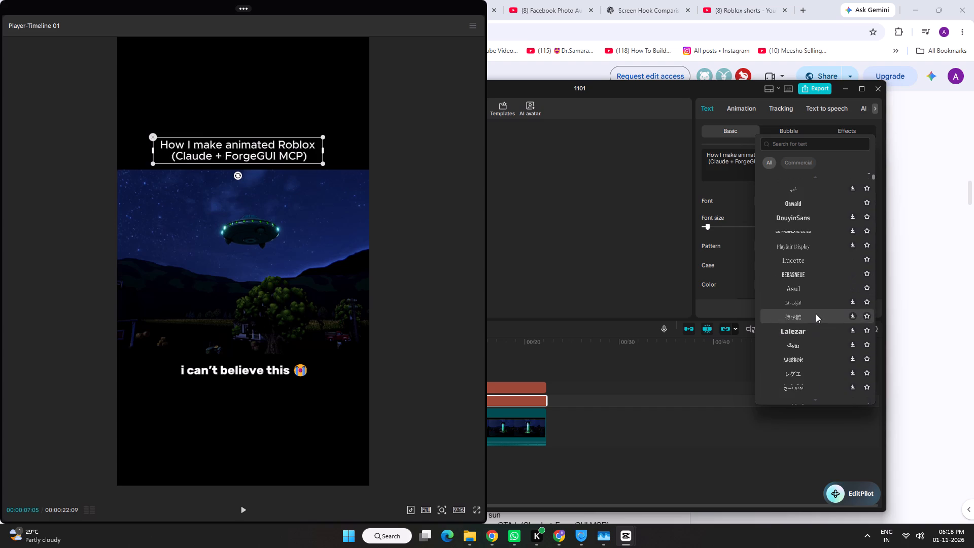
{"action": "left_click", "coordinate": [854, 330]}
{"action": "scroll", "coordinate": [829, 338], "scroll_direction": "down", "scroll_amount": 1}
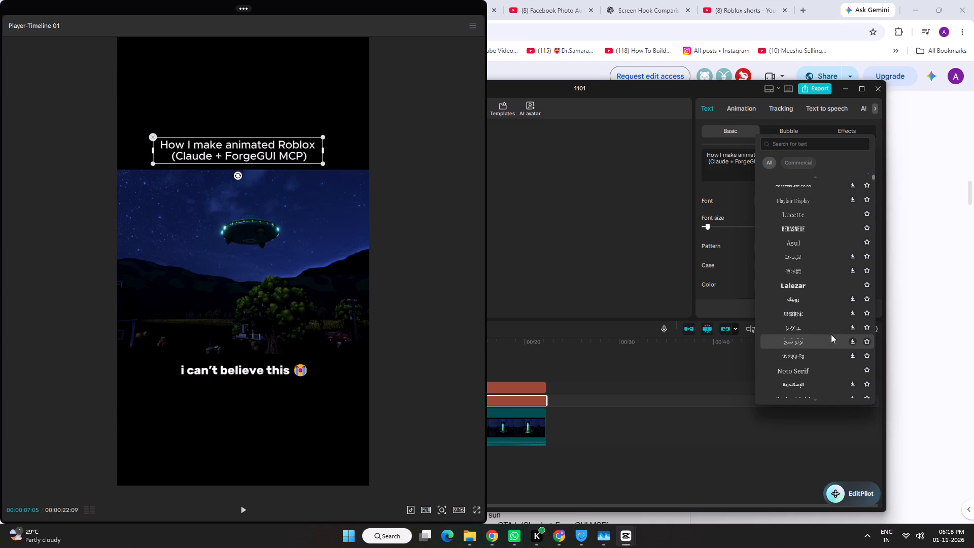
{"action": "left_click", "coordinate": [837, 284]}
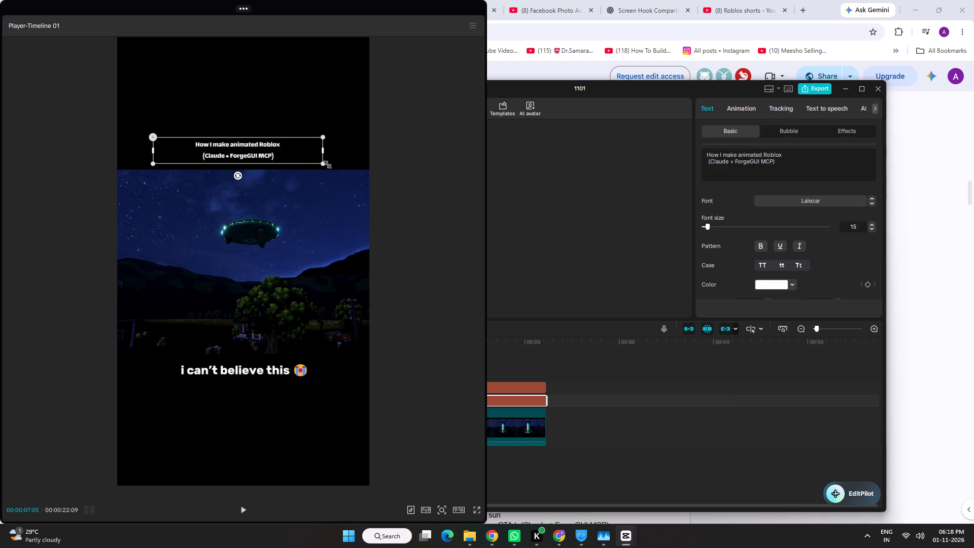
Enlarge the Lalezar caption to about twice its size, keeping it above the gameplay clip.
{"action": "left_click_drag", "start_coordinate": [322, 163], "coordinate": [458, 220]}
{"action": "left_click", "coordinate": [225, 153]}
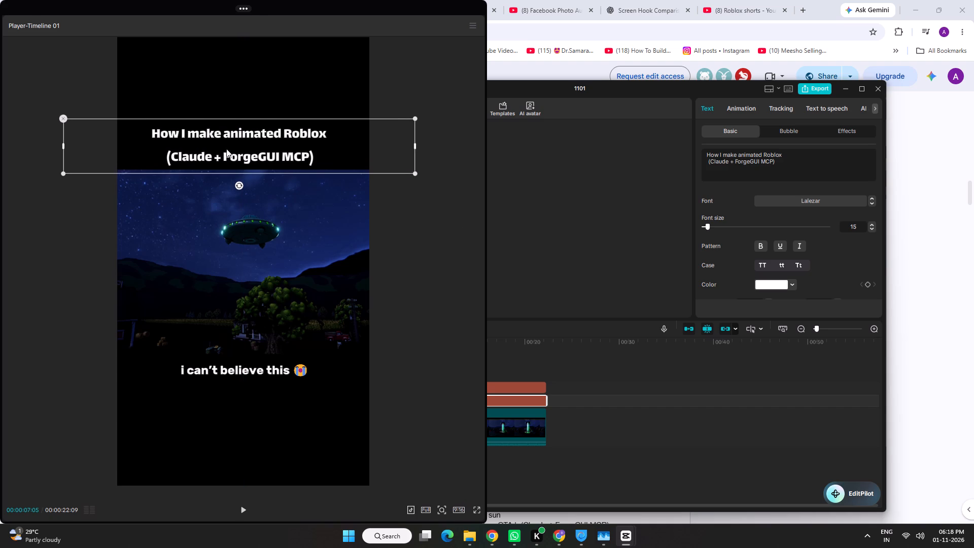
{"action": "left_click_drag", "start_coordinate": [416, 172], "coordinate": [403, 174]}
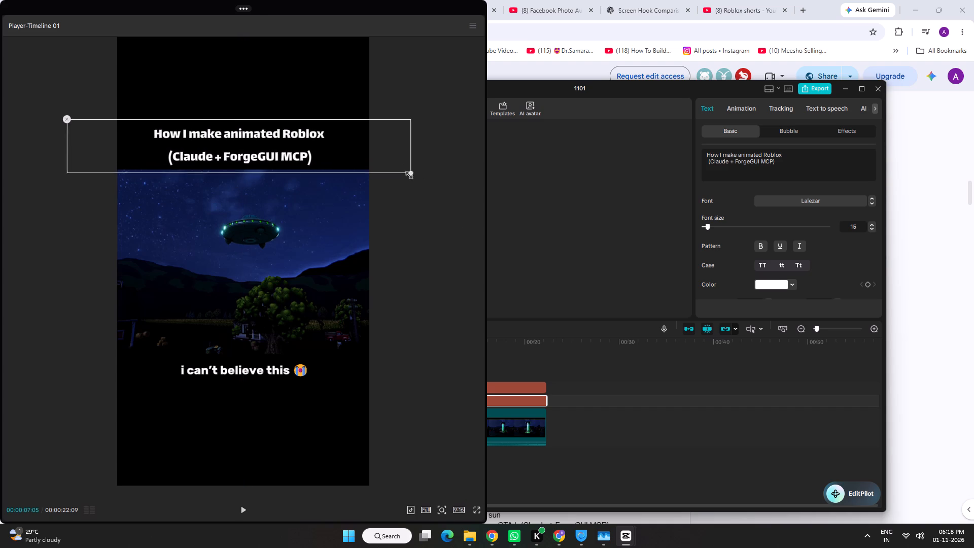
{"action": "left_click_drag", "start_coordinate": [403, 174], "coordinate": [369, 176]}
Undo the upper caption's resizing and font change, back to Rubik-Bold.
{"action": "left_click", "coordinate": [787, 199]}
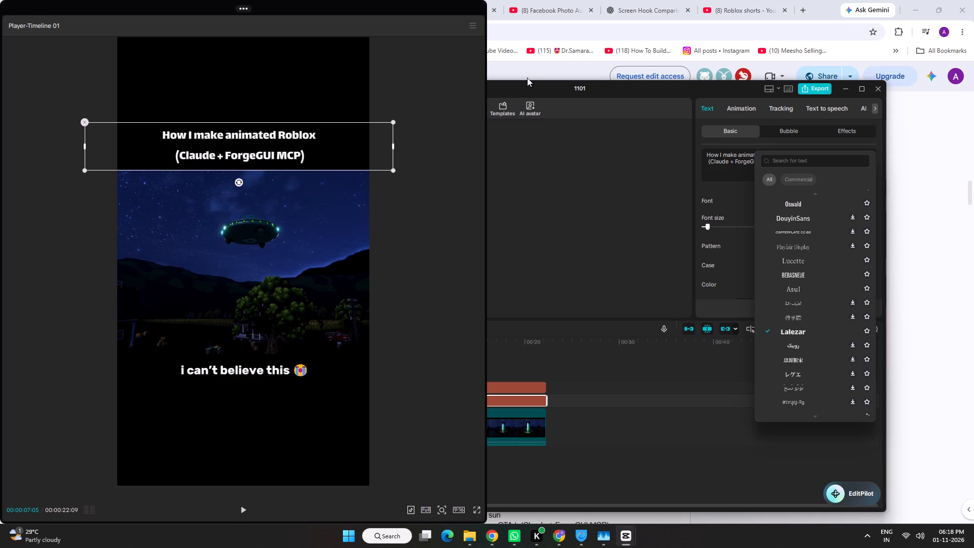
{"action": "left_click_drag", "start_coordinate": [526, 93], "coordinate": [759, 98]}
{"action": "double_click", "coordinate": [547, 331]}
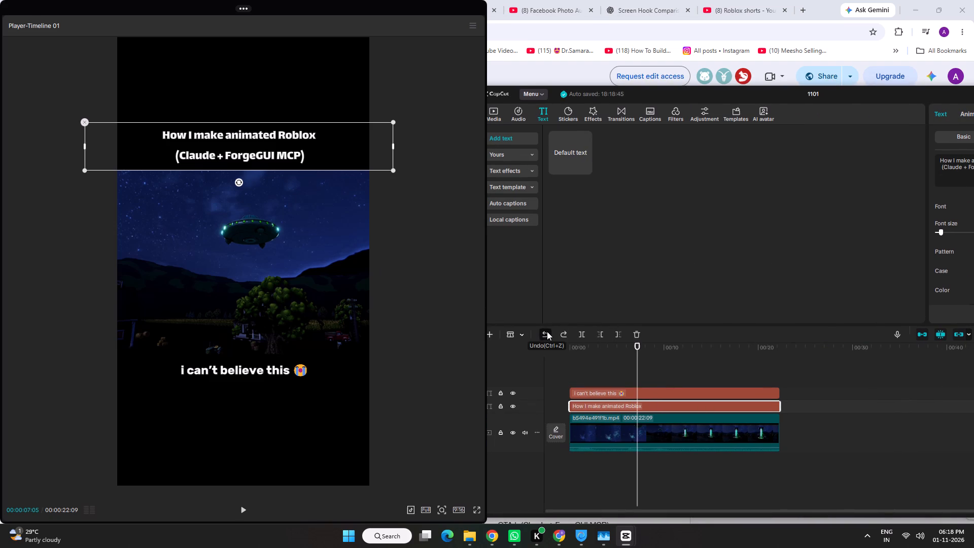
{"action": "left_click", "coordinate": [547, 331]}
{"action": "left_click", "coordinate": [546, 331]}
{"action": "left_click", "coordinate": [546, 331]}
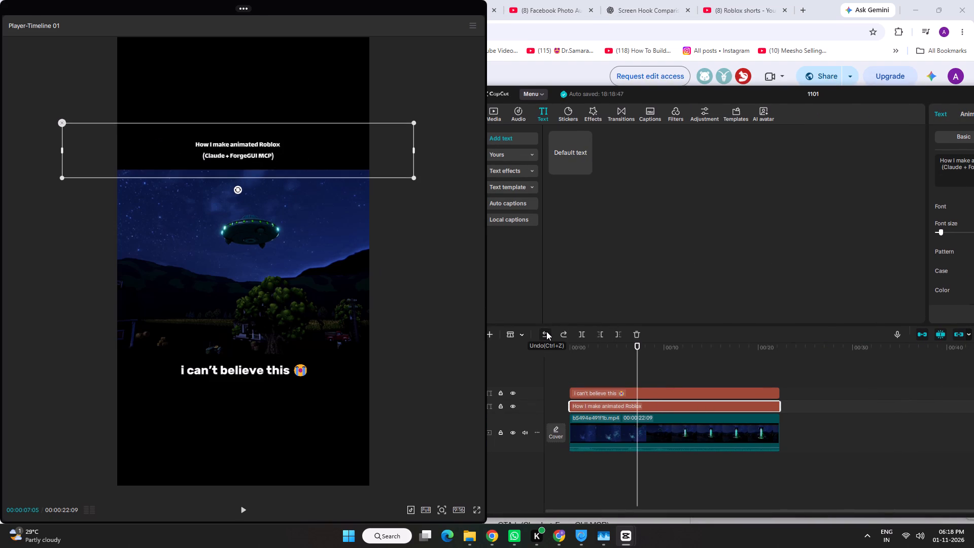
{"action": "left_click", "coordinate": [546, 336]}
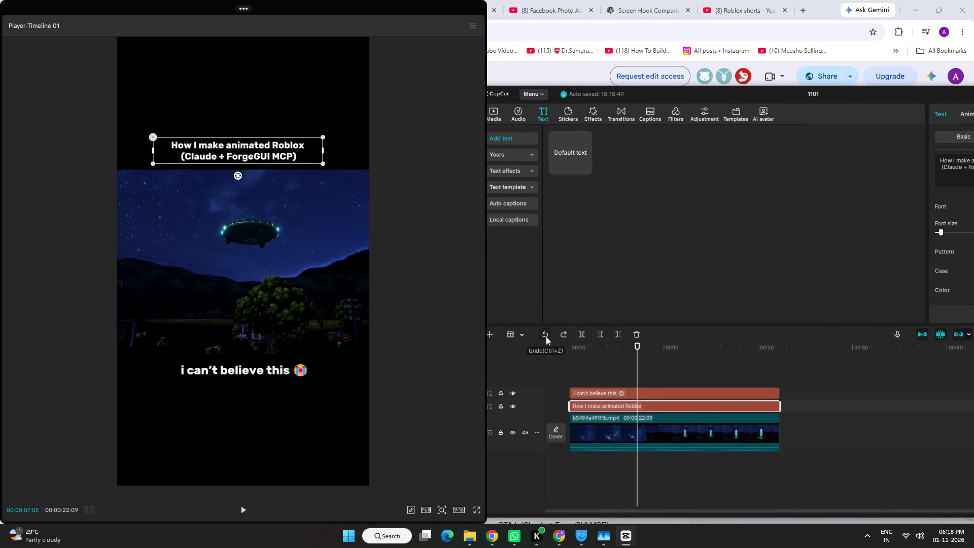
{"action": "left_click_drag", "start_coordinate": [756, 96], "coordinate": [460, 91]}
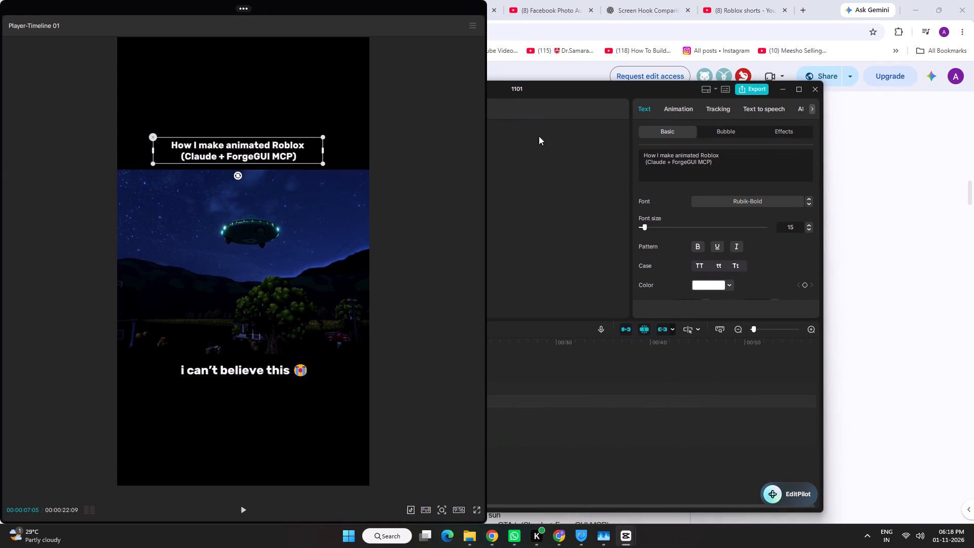
Download the Readex Pro font and apply it to the upper caption.
{"action": "left_click", "coordinate": [730, 193]}
{"action": "left_click", "coordinate": [725, 200]}
{"action": "scroll", "coordinate": [752, 285], "scroll_direction": "down", "scroll_amount": 1}
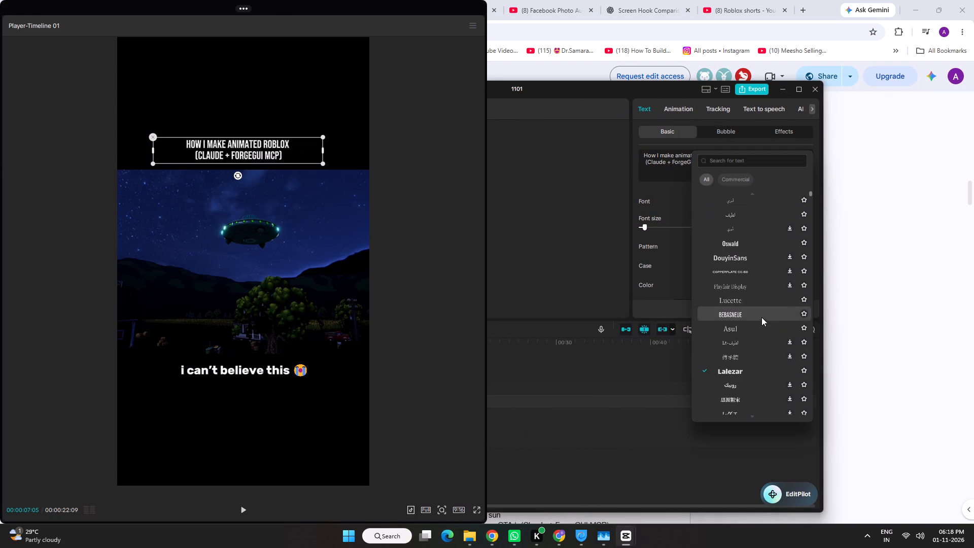
{"action": "scroll", "coordinate": [754, 320], "scroll_direction": "down", "scroll_amount": 3}
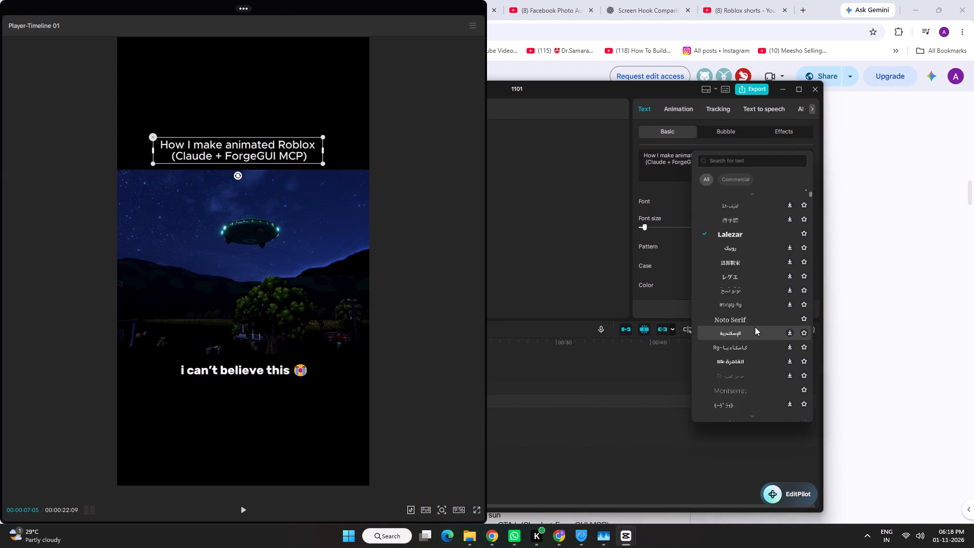
{"action": "scroll", "coordinate": [755, 327], "scroll_direction": "down", "scroll_amount": 3}
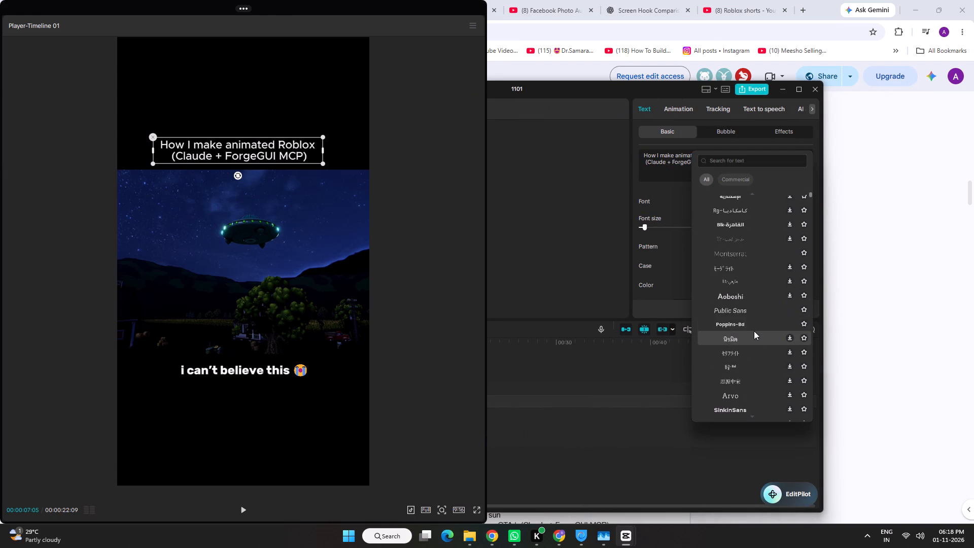
{"action": "scroll", "coordinate": [754, 330], "scroll_direction": "down", "scroll_amount": 4}
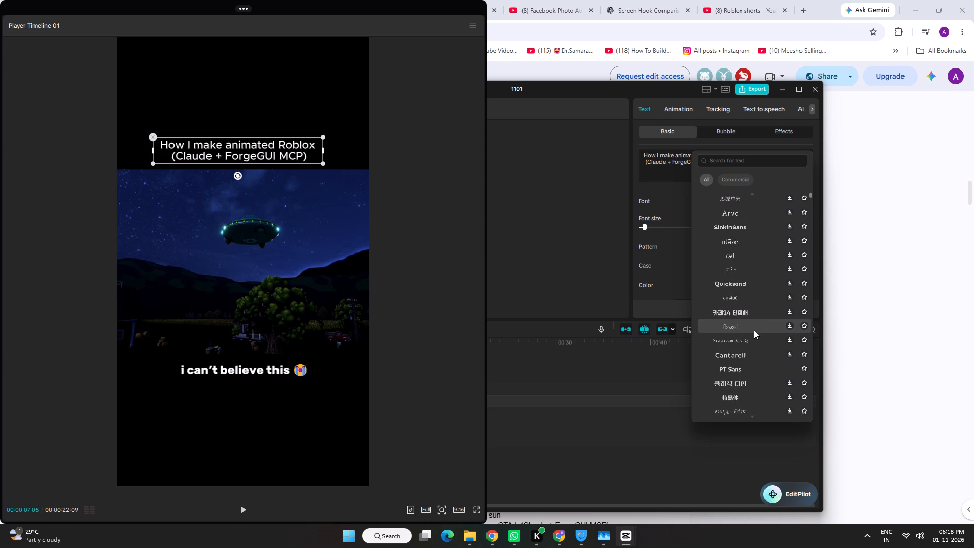
{"action": "scroll", "coordinate": [753, 330], "scroll_direction": "down", "scroll_amount": 3}
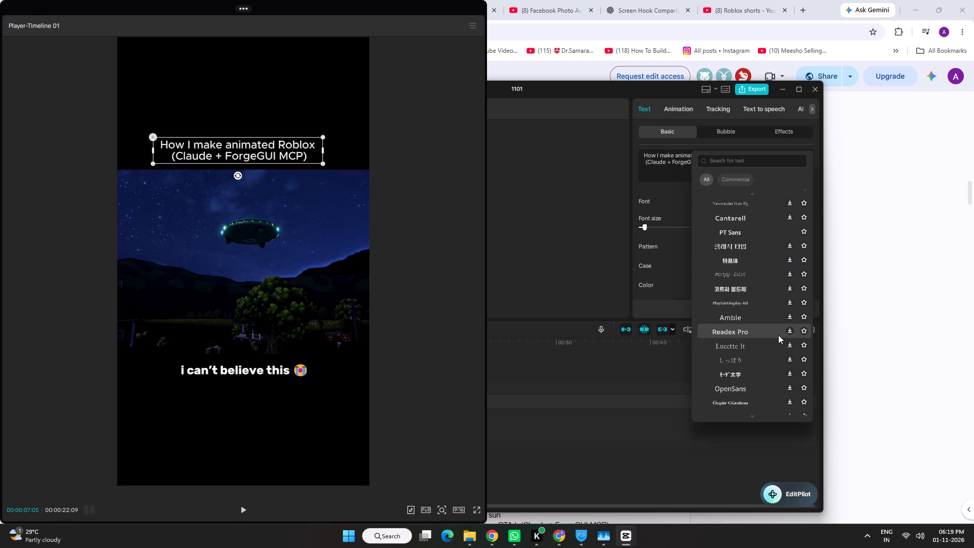
{"action": "left_click", "coordinate": [790, 330]}
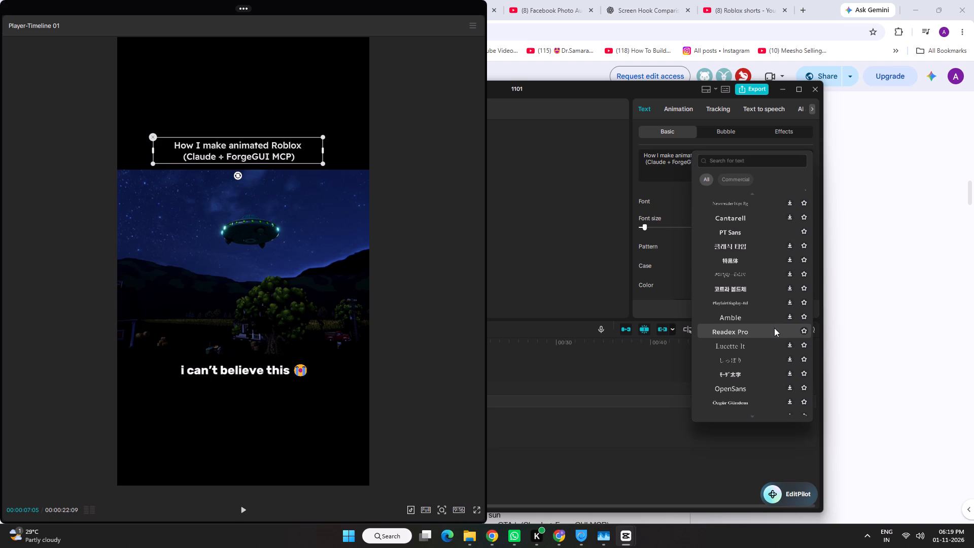
{"action": "left_click", "coordinate": [774, 332]}
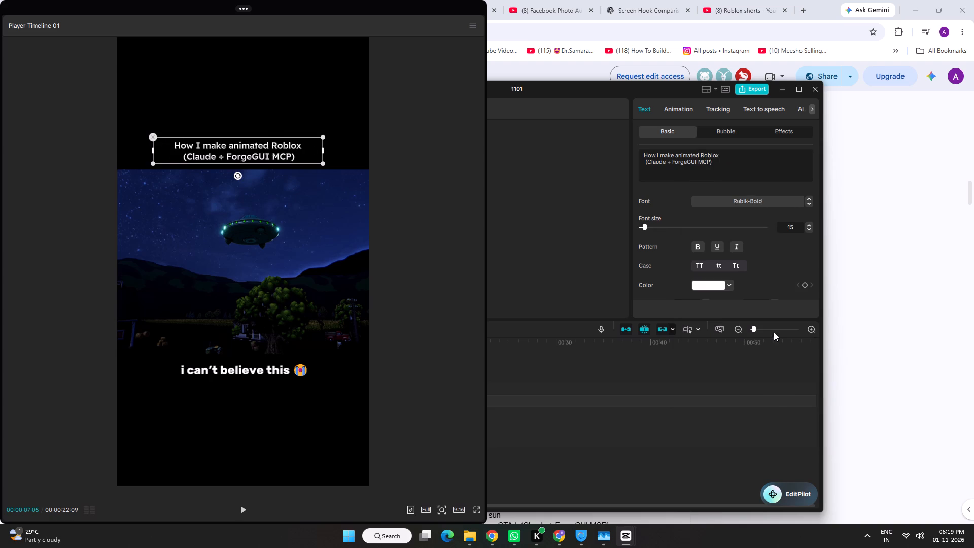
Enlarge the Readex Pro upper caption slightly, by about one sixth, keeping it just above the gameplay clip.
{"action": "left_click_drag", "start_coordinate": [321, 164], "coordinate": [343, 173]}
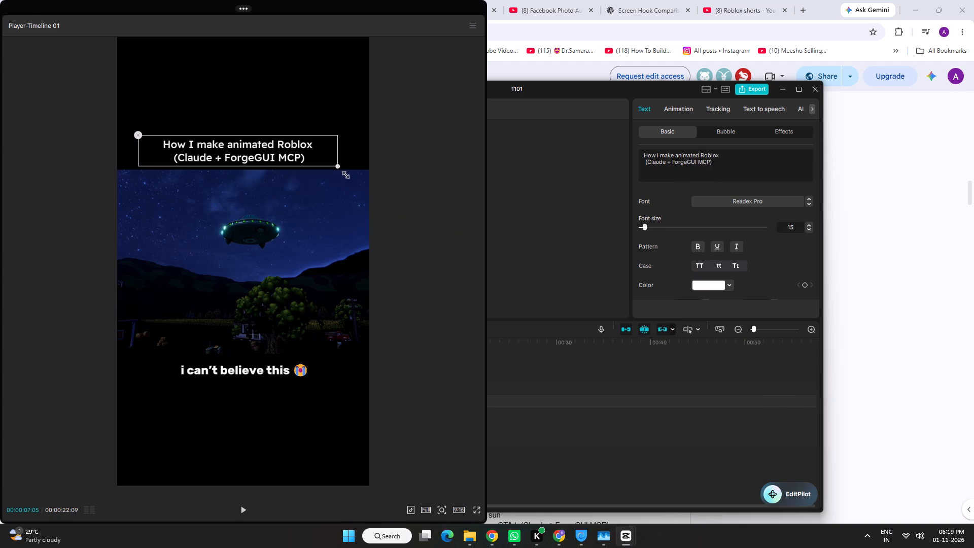
{"action": "left_click_drag", "start_coordinate": [343, 173], "coordinate": [340, 174]}
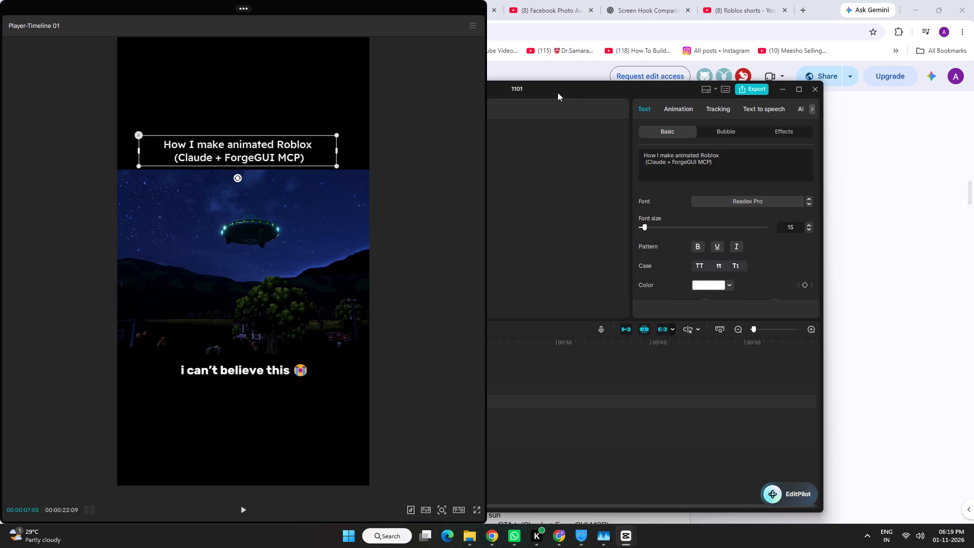
Play the opening seconds of the short and mute the gameplay clip's track.
{"action": "left_click_drag", "start_coordinate": [558, 92], "coordinate": [896, 77]}
{"action": "left_click_drag", "start_coordinate": [628, 331], "coordinate": [584, 342]}
{"action": "key", "text": "space"}
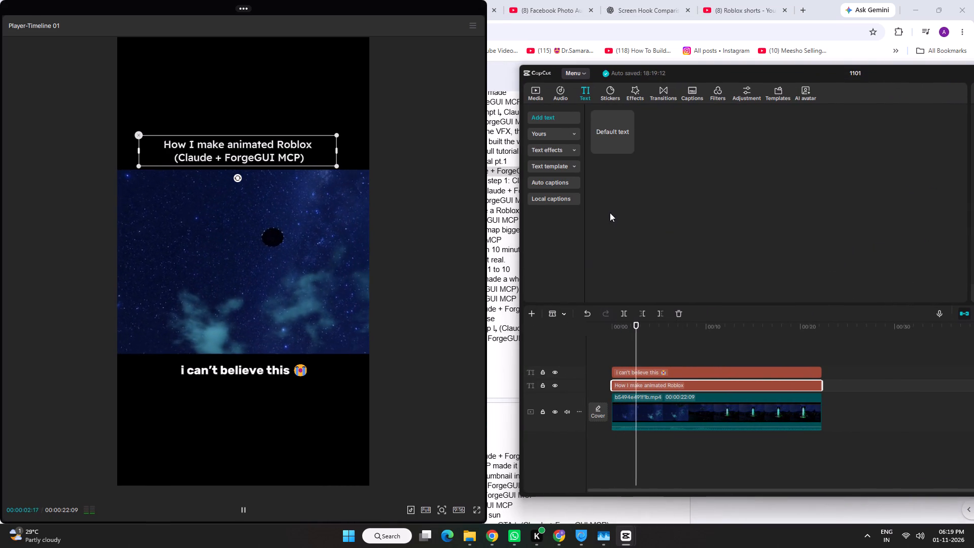
{"action": "key", "text": "space"}
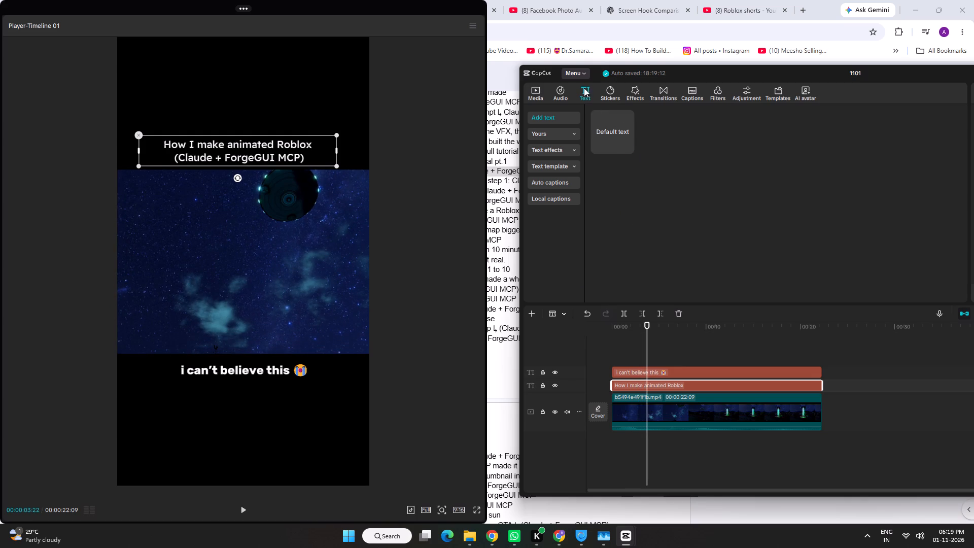
{"action": "left_click", "coordinate": [565, 413]}
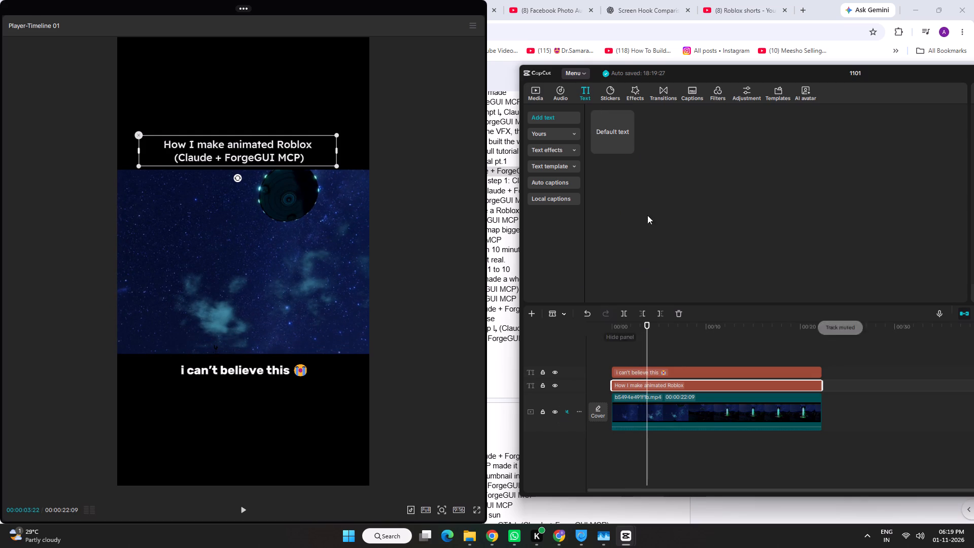
Preview the three imported songs and add Fluxxwave (Super Slowed) to the timeline.
{"action": "left_click", "coordinate": [559, 95]}
{"action": "left_click", "coordinate": [678, 149]}
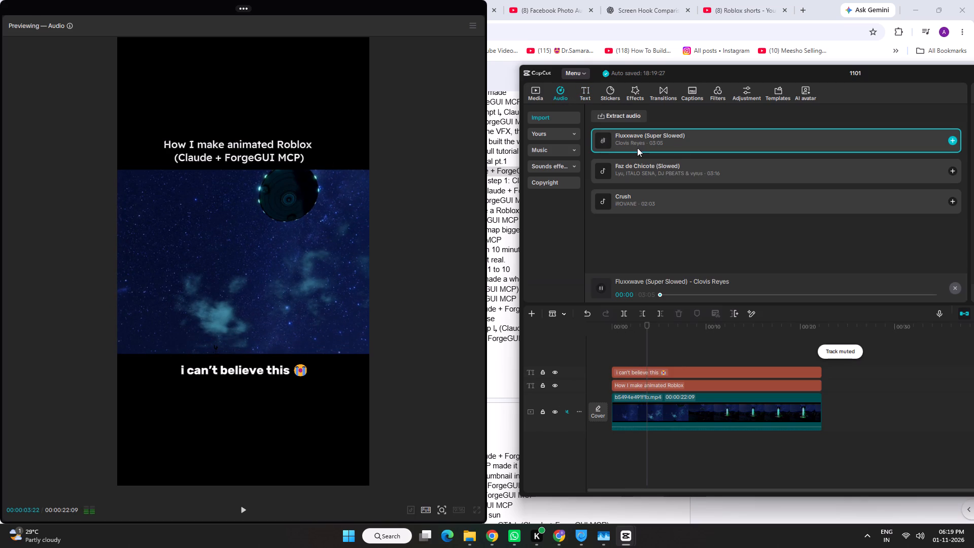
{"action": "left_click", "coordinate": [689, 181]}
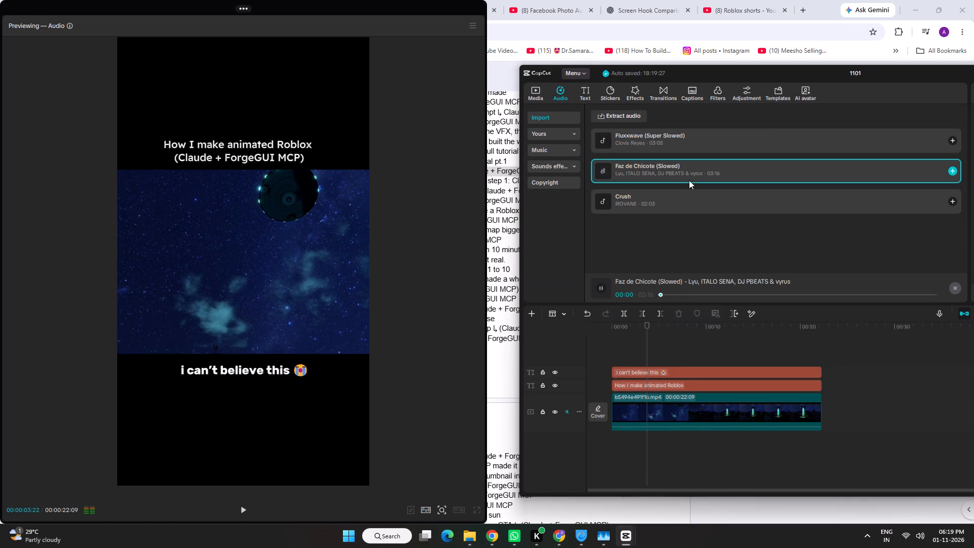
{"action": "left_click", "coordinate": [668, 209]}
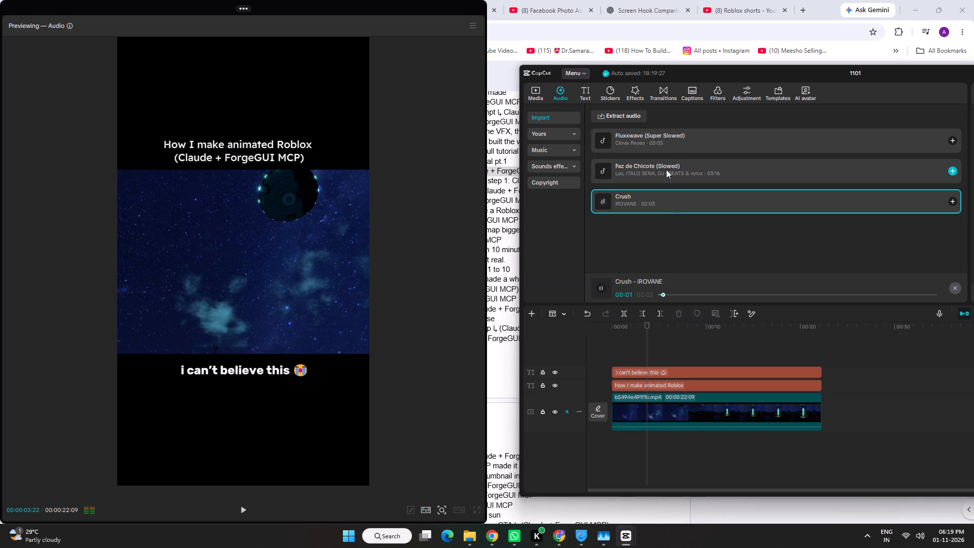
{"action": "left_click", "coordinate": [667, 145]}
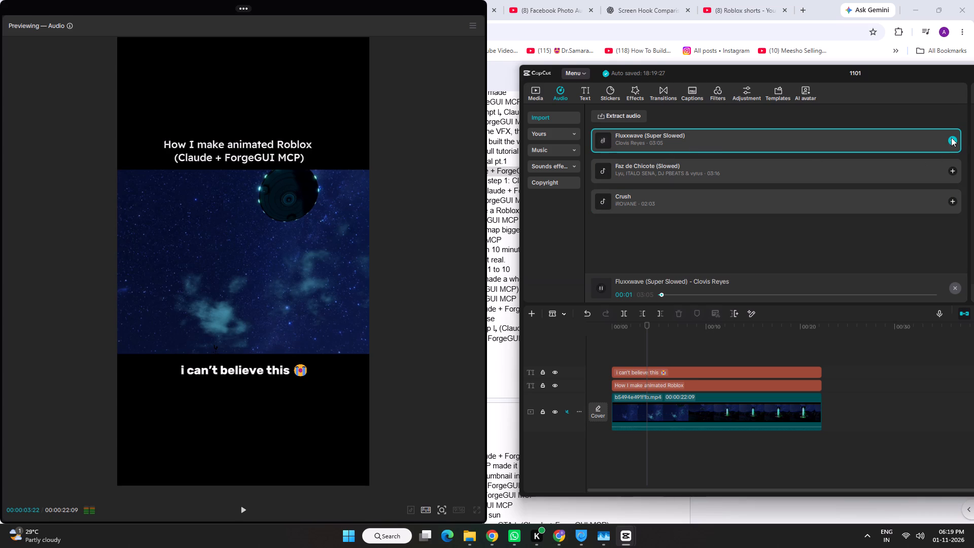
{"action": "left_click", "coordinate": [951, 138]}
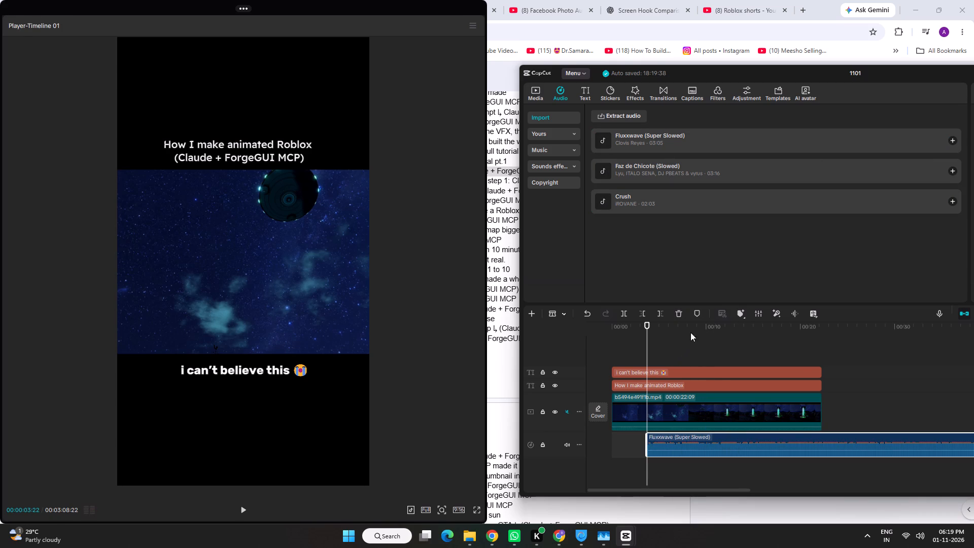
Listen through the Fluxxwave track from about 00:39 onward to find a suitable section for the short's music.
{"action": "left_click_drag", "start_coordinate": [692, 326], "coordinate": [806, 342]}
{"action": "left_click_drag", "start_coordinate": [856, 327], "coordinate": [973, 350]}
{"action": "key", "text": "space"}
{"action": "left_click_drag", "start_coordinate": [823, 70], "coordinate": [605, 80]}
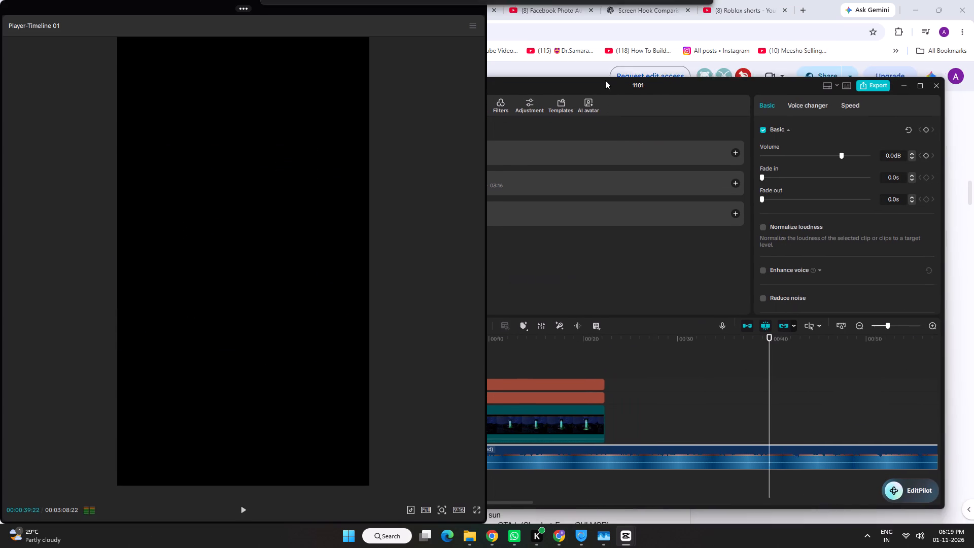
{"action": "left_click_drag", "start_coordinate": [605, 80], "coordinate": [602, 72]}
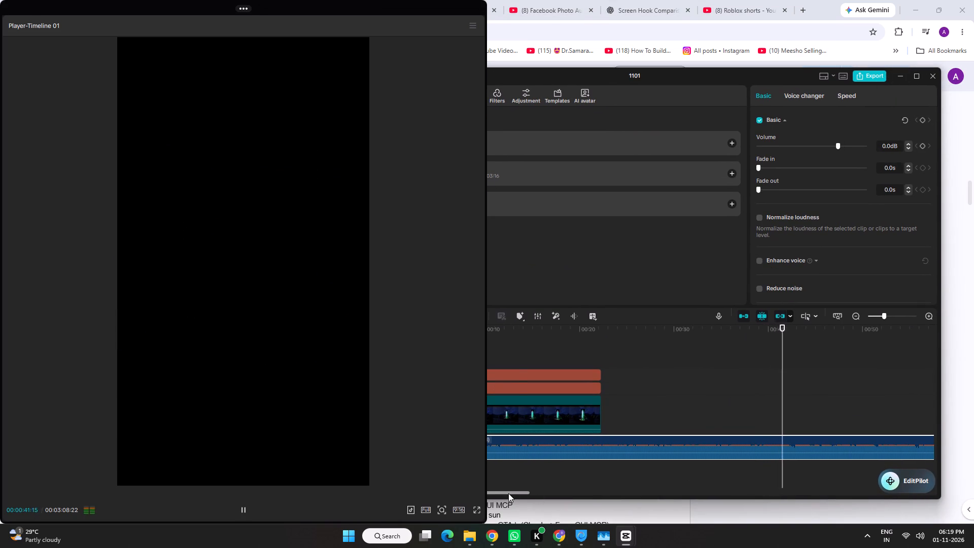
{"action": "left_click_drag", "start_coordinate": [509, 493], "coordinate": [543, 485]}
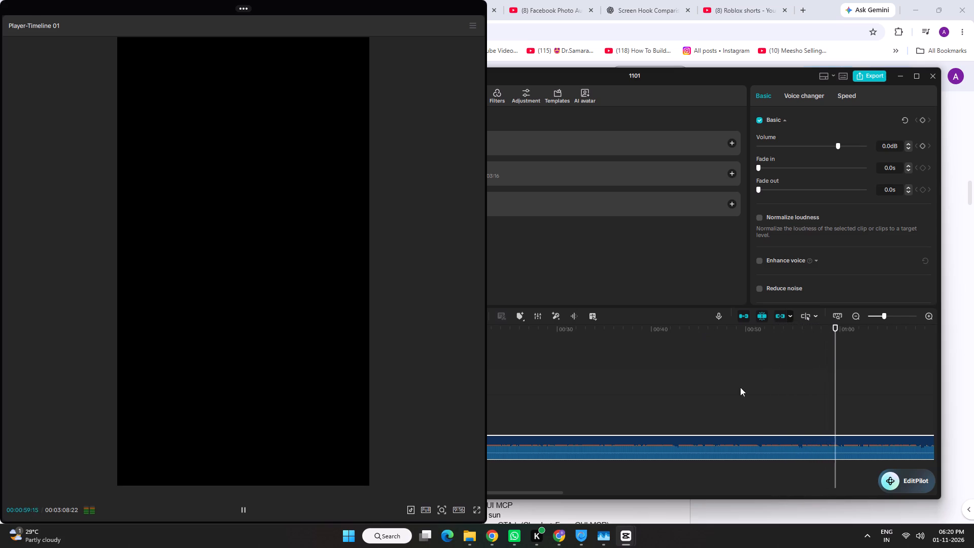
{"action": "left_click_drag", "start_coordinate": [536, 492], "coordinate": [616, 502]}
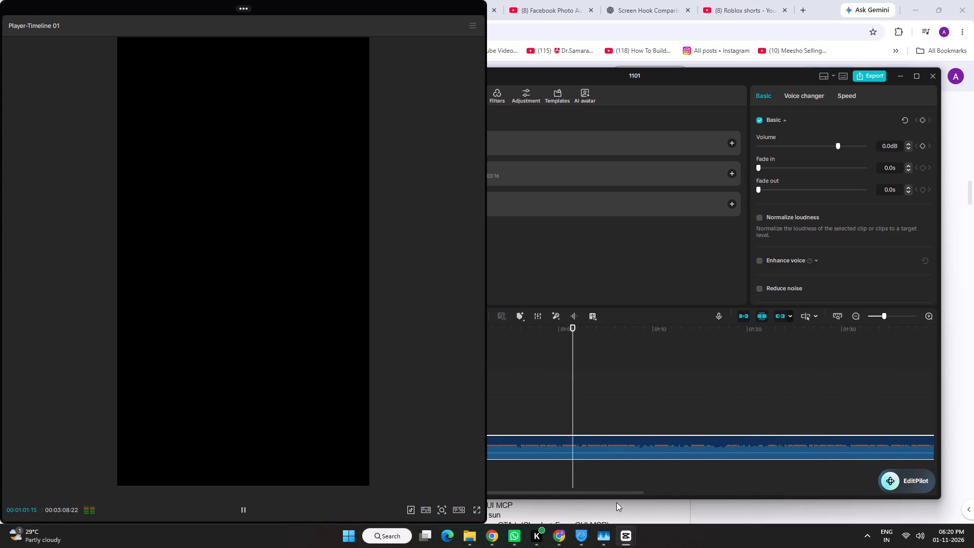
{"action": "left_click_drag", "start_coordinate": [616, 502], "coordinate": [622, 499]}
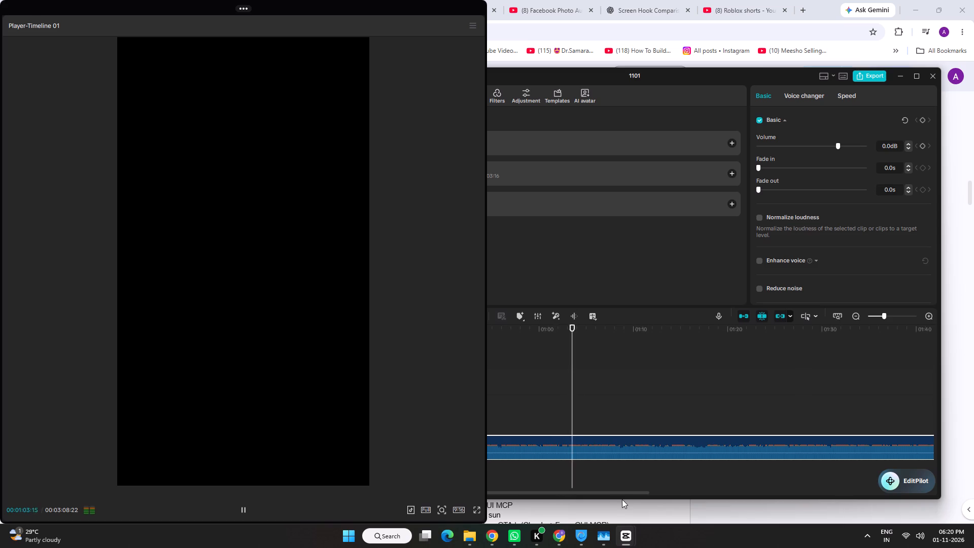
{"action": "left_click_drag", "start_coordinate": [622, 499], "coordinate": [622, 499]}
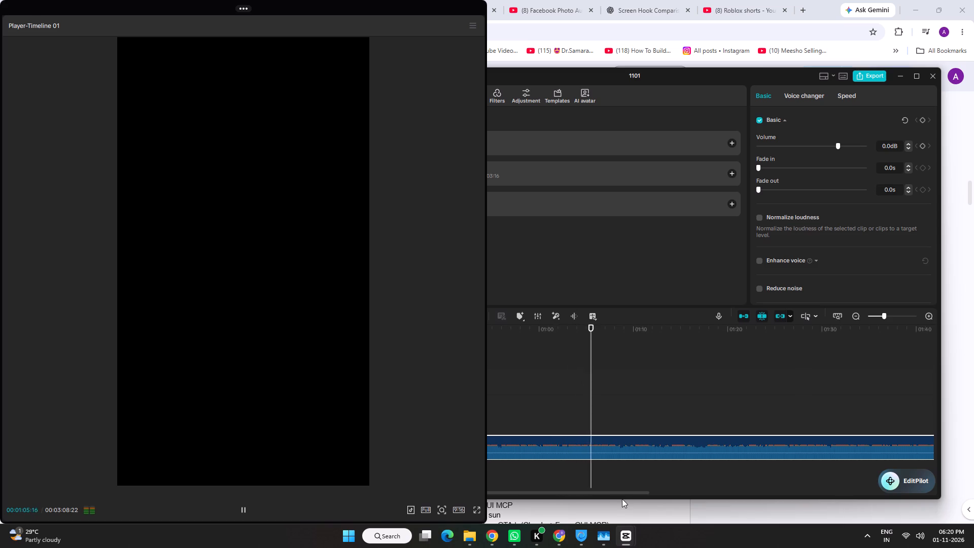
{"action": "left_click_drag", "start_coordinate": [622, 499], "coordinate": [622, 499]}
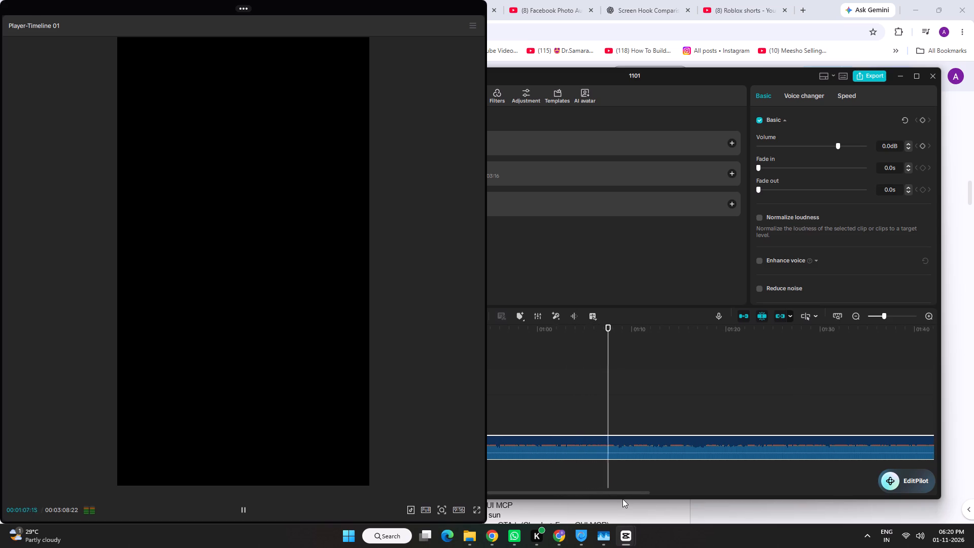
{"action": "left_click_drag", "start_coordinate": [622, 499], "coordinate": [622, 497]}
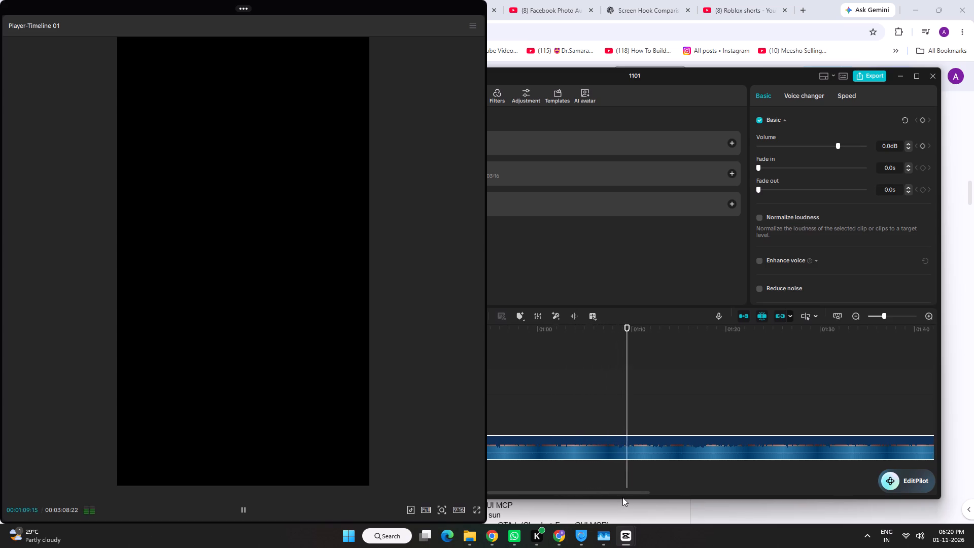
{"action": "left_click_drag", "start_coordinate": [622, 497], "coordinate": [602, 494]}
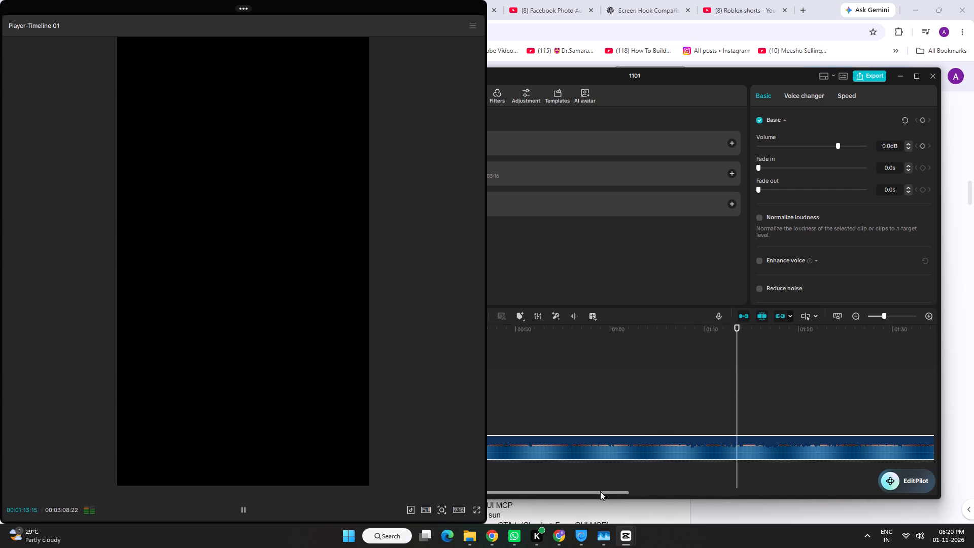
{"action": "left_click", "coordinate": [600, 491]}
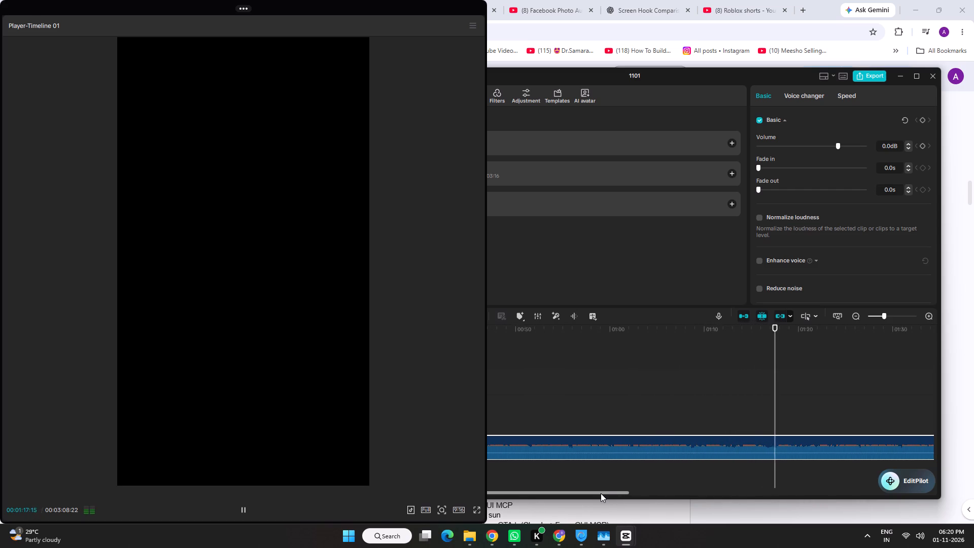
{"action": "left_click_drag", "start_coordinate": [601, 493], "coordinate": [596, 494]}
Trim off the part of the Fluxxwave clip before 00:00:53:23.
{"action": "left_click", "coordinate": [568, 328]}
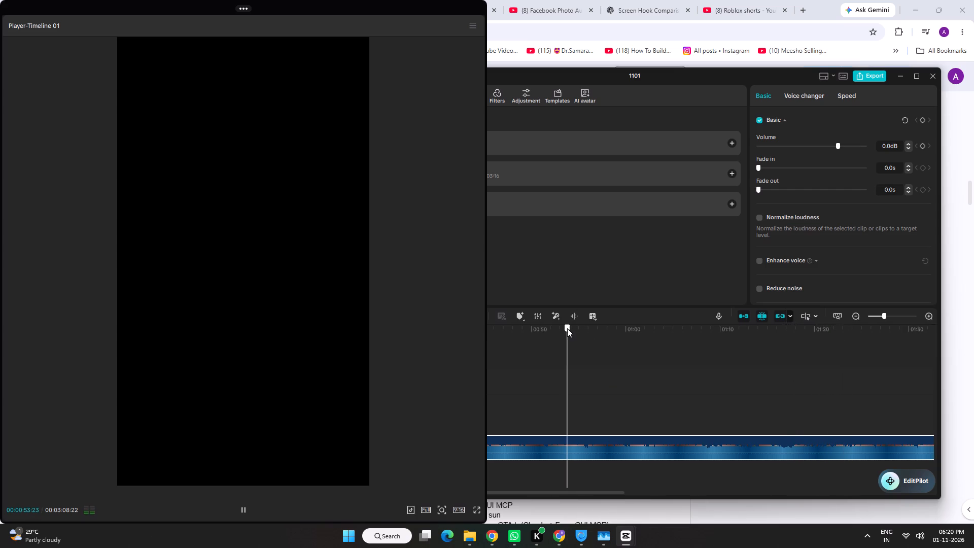
{"action": "left_click_drag", "start_coordinate": [550, 491], "coordinate": [520, 491]}
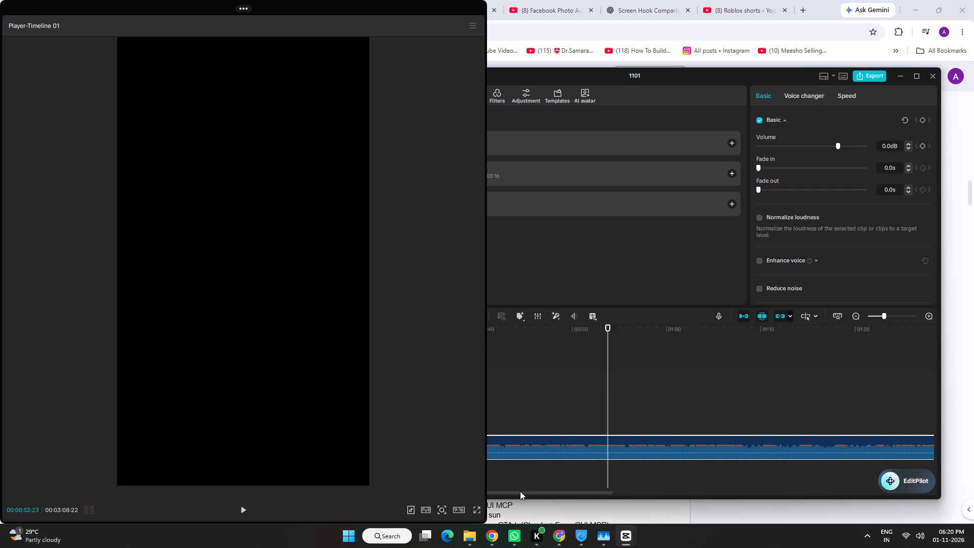
{"action": "left_click_drag", "start_coordinate": [520, 491], "coordinate": [500, 490]}
{"action": "left_click_drag", "start_coordinate": [658, 76], "coordinate": [805, 79]}
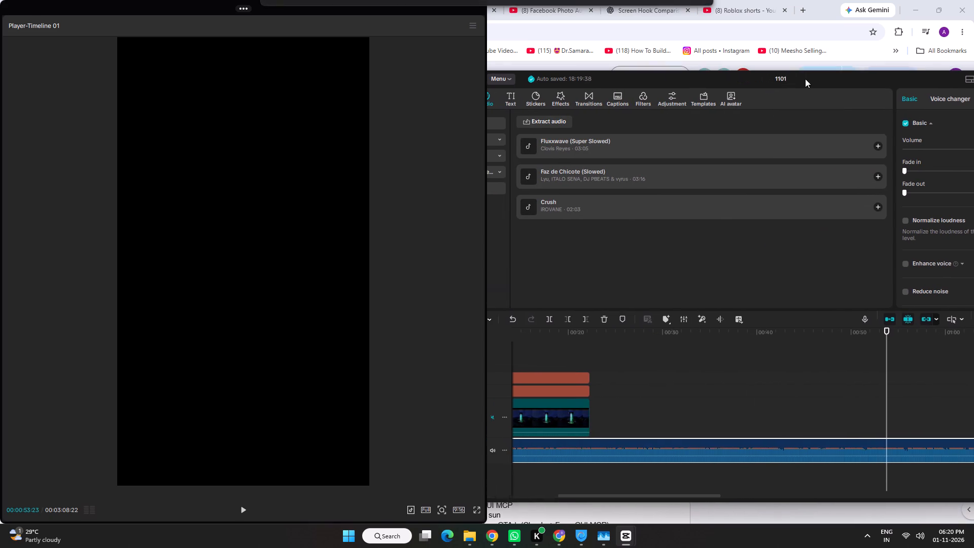
{"action": "left_click_drag", "start_coordinate": [805, 79], "coordinate": [806, 78]}
{"action": "left_click", "coordinate": [569, 320]}
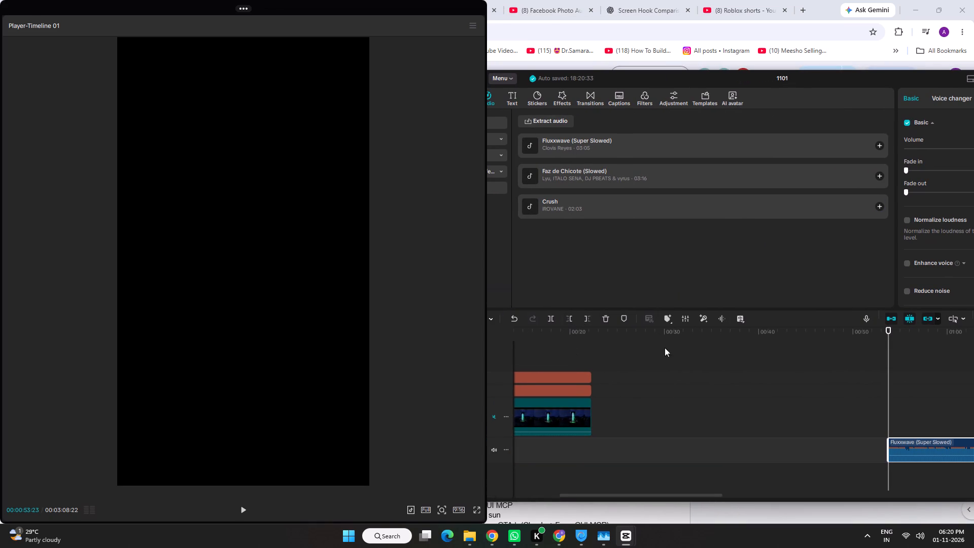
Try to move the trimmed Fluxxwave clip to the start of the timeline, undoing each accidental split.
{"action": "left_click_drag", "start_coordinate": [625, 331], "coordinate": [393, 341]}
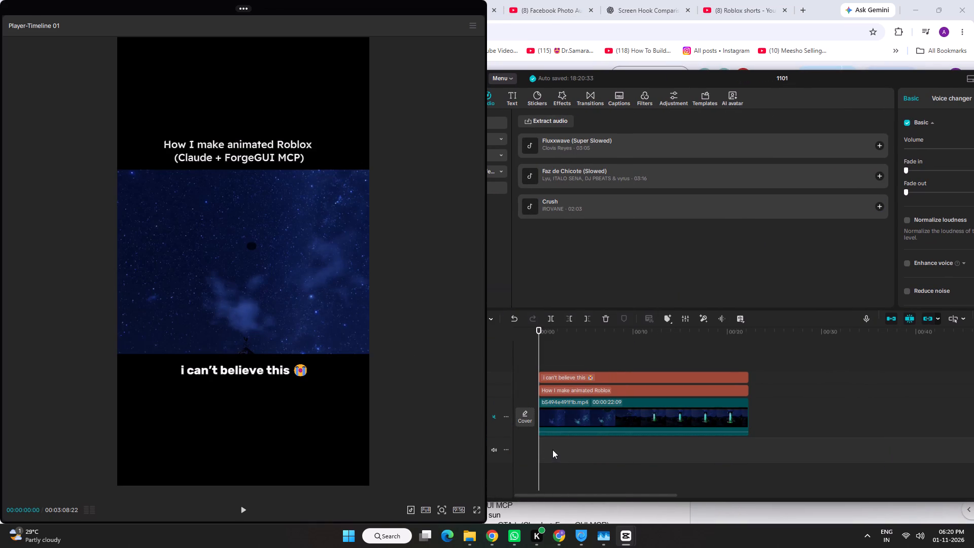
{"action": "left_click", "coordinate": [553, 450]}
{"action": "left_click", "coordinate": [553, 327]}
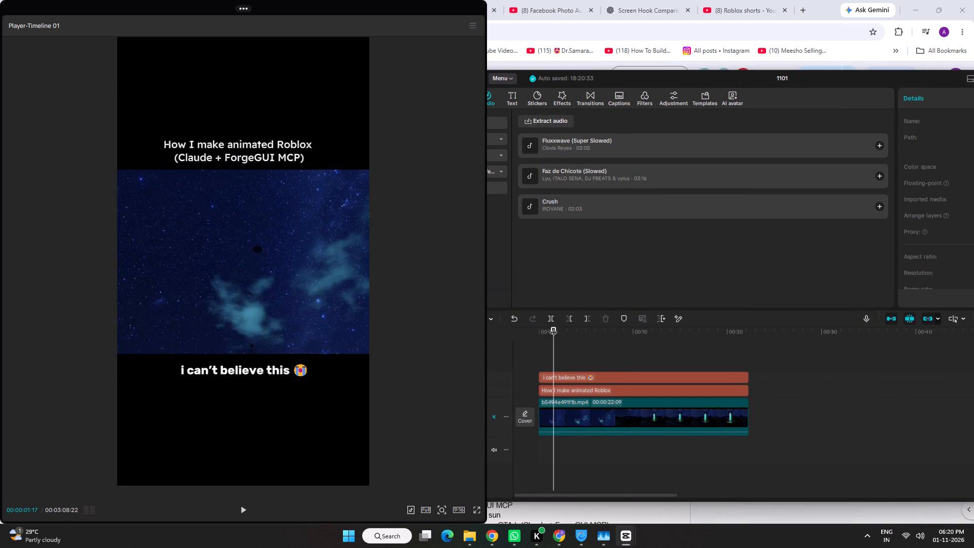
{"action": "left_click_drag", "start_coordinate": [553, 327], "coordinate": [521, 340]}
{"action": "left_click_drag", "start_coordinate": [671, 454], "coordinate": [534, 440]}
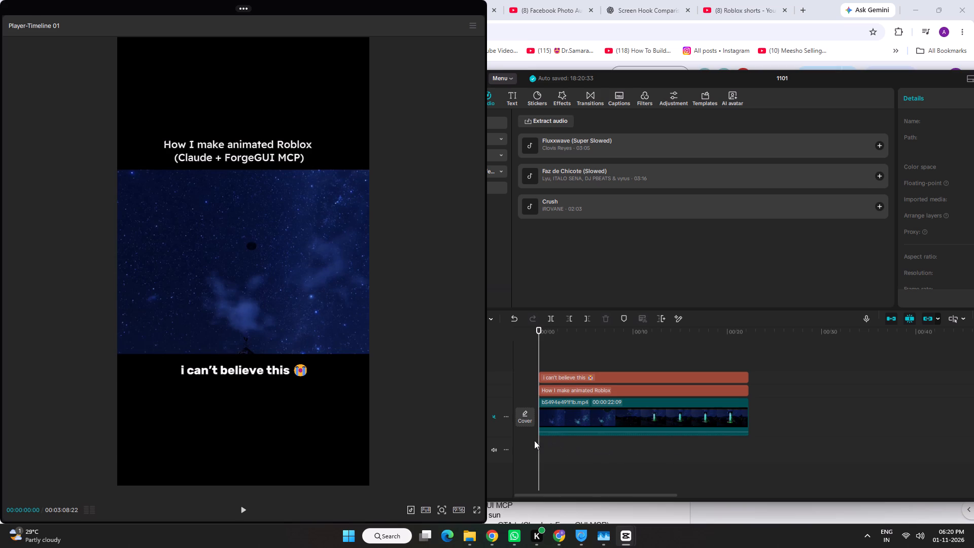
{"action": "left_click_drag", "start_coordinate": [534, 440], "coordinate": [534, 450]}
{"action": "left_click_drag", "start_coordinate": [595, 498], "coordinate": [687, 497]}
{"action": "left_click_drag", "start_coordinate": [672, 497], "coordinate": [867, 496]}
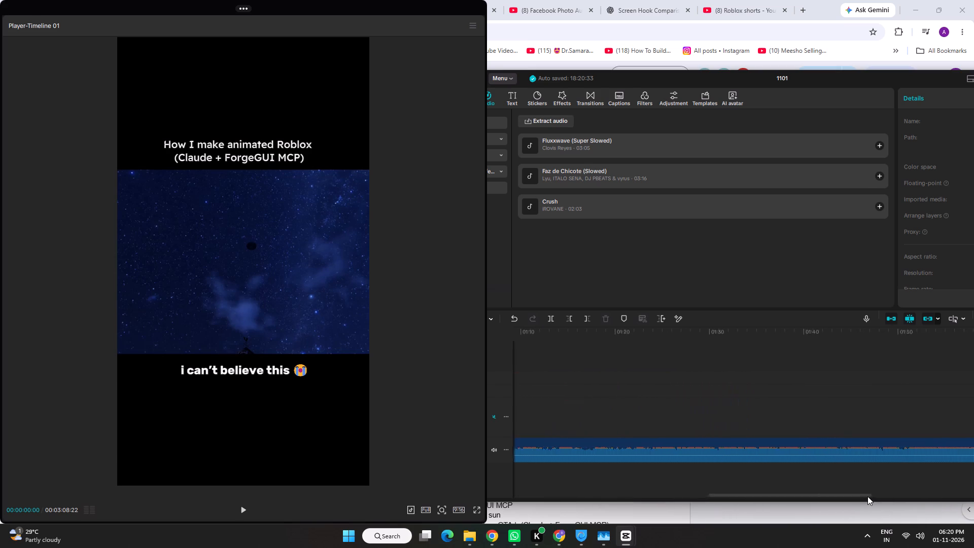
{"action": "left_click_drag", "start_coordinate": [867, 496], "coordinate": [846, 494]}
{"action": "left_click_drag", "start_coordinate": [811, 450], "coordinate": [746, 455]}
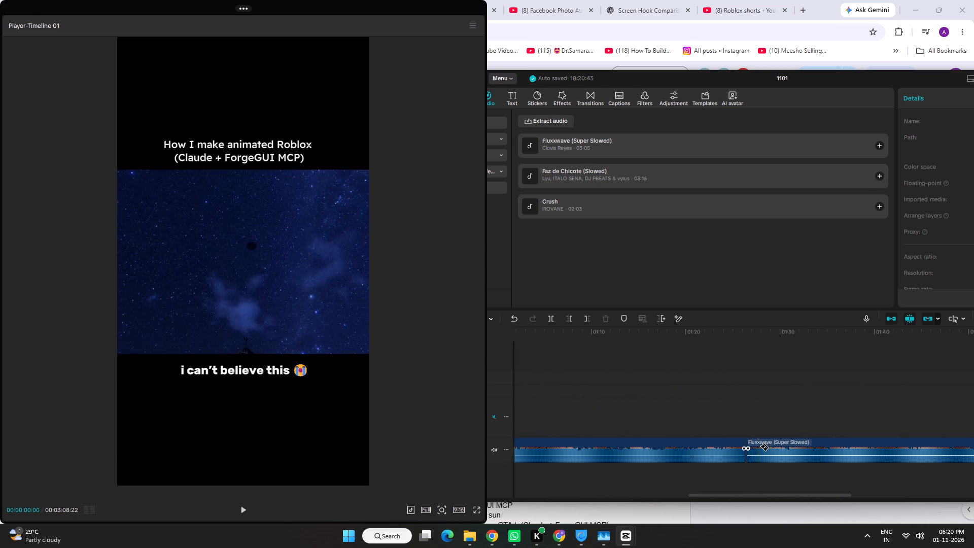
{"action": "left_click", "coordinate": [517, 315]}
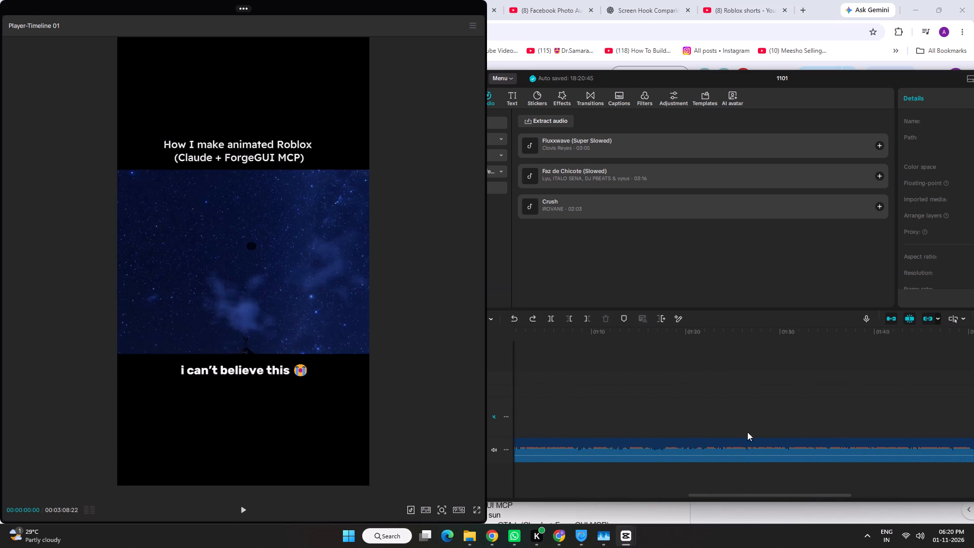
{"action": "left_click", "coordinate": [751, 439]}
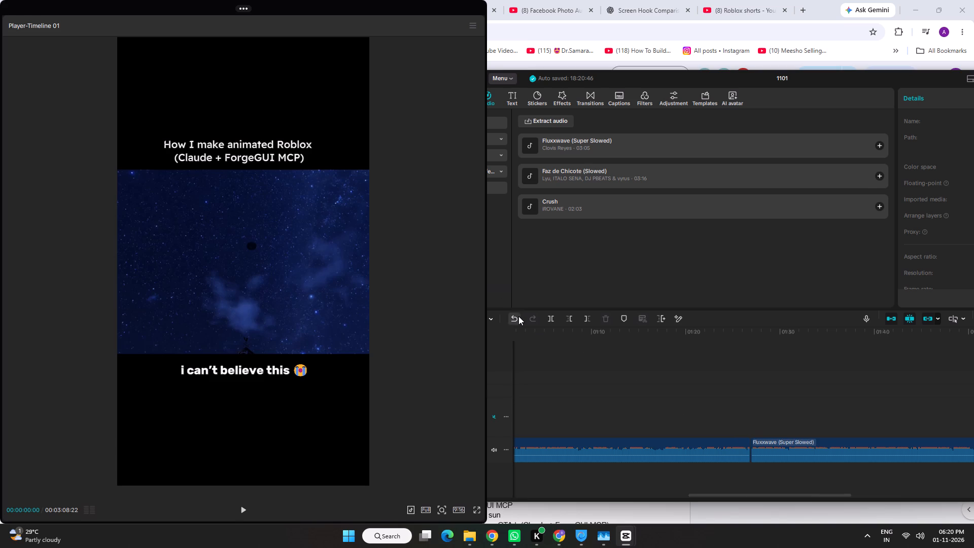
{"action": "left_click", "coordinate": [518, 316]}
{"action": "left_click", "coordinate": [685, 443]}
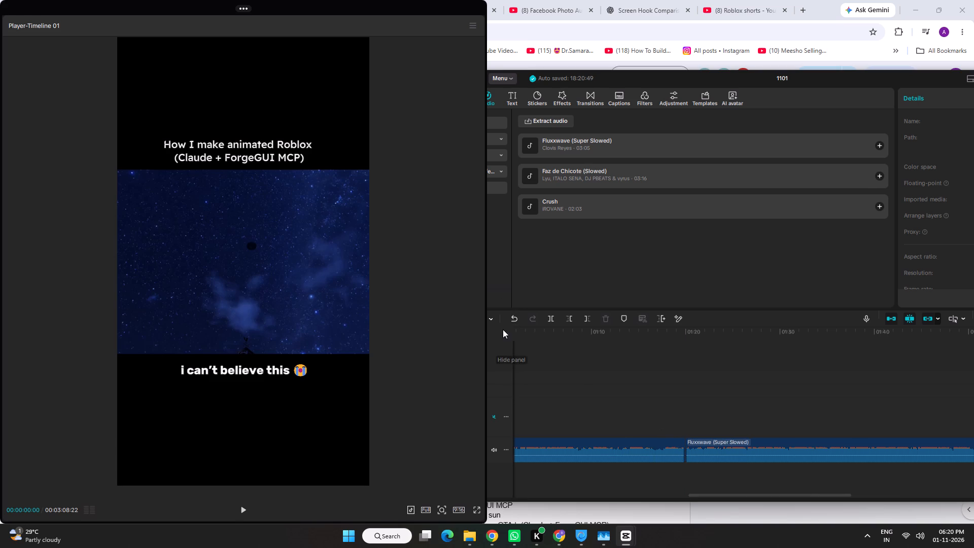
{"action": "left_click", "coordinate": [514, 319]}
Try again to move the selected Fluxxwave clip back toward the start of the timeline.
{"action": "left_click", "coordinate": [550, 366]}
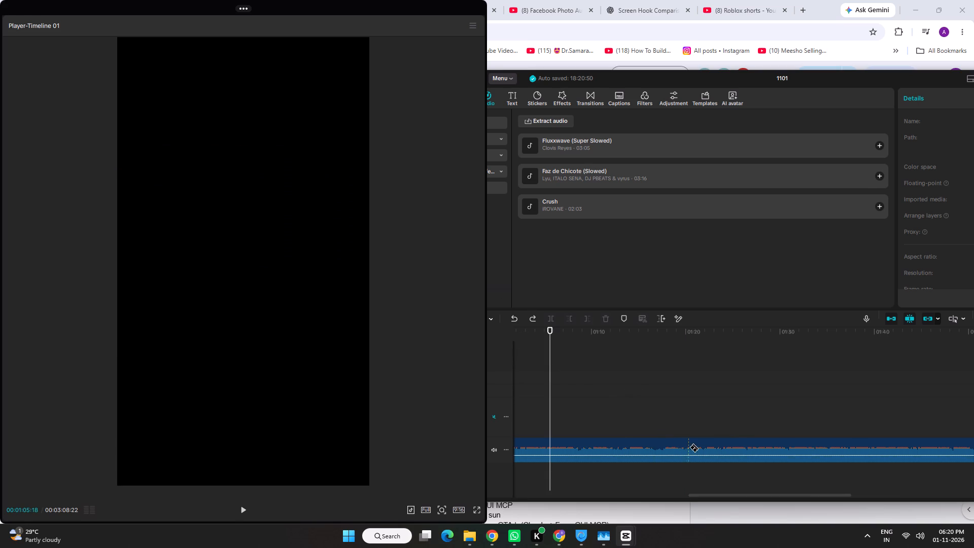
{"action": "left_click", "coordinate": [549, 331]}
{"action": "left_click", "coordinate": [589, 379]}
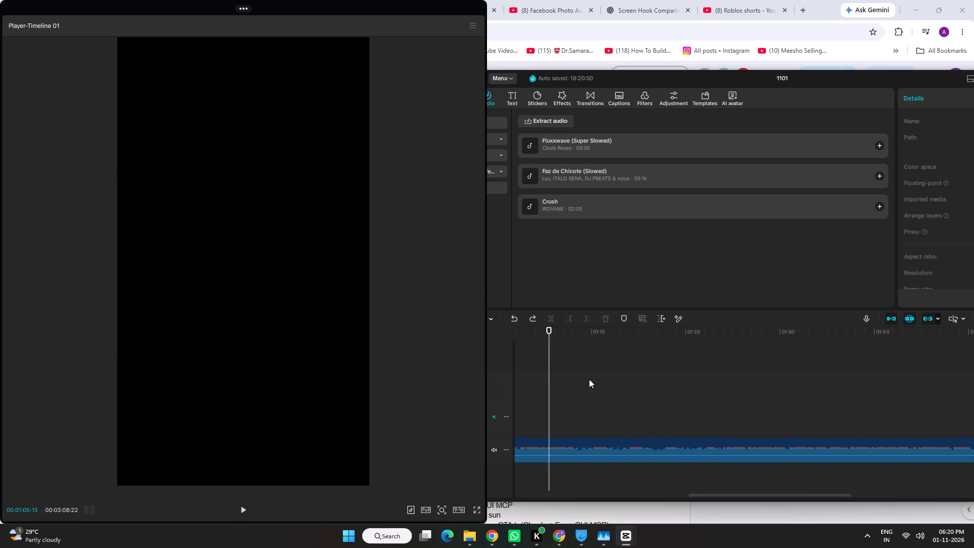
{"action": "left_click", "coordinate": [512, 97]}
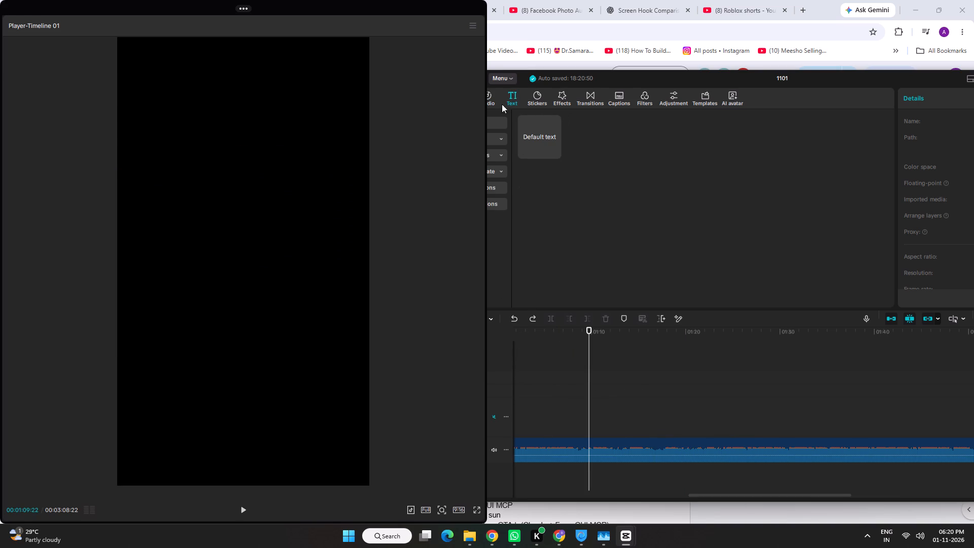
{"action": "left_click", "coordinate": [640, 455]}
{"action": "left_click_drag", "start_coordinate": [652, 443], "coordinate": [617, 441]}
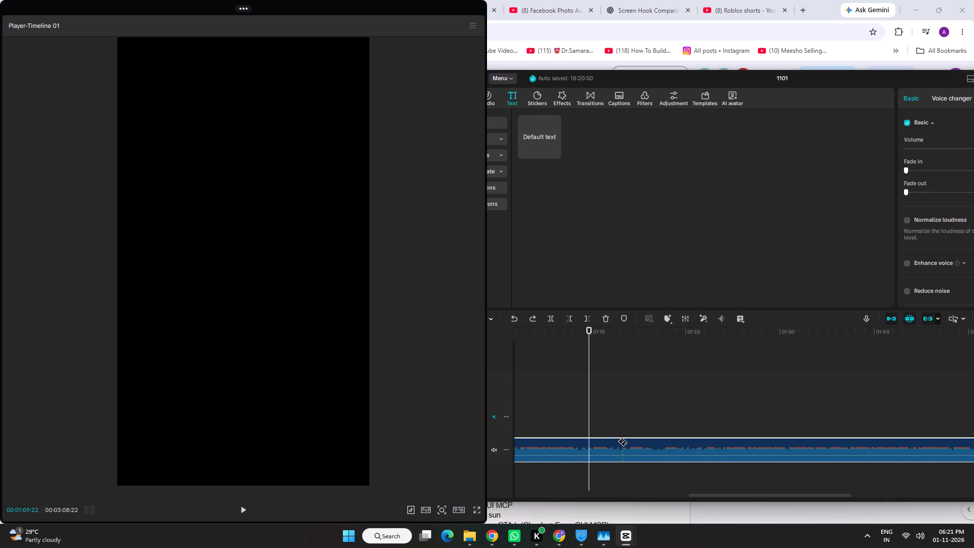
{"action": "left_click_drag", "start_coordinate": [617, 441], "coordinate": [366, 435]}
Switch from the Split tool to the Select tool and move the Fluxxwave clip to 00:00 beneath the gameplay clip.
{"action": "left_click_drag", "start_coordinate": [614, 80], "coordinate": [706, 84]}
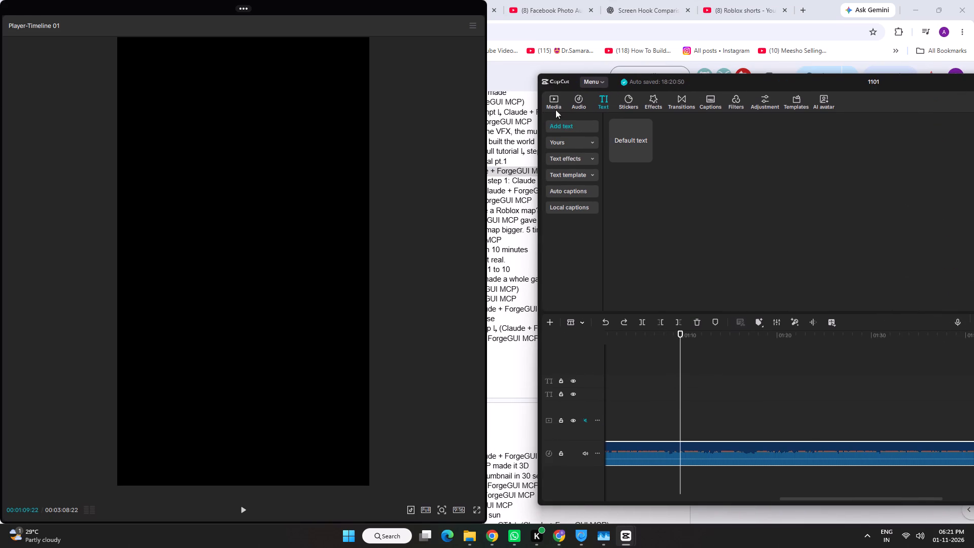
{"action": "left_click_drag", "start_coordinate": [735, 86], "coordinate": [720, 87]}
{"action": "left_click", "coordinate": [569, 104]}
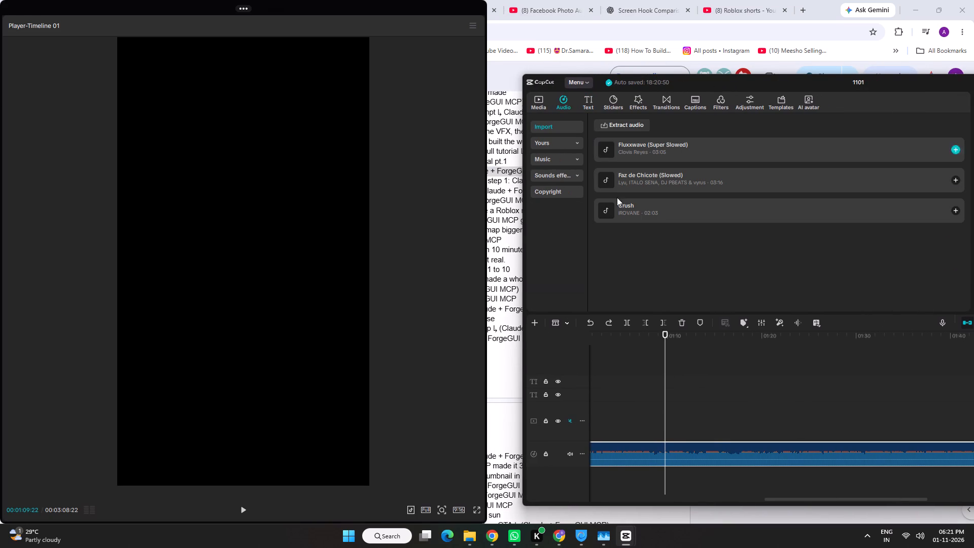
{"action": "left_click", "coordinate": [715, 448]}
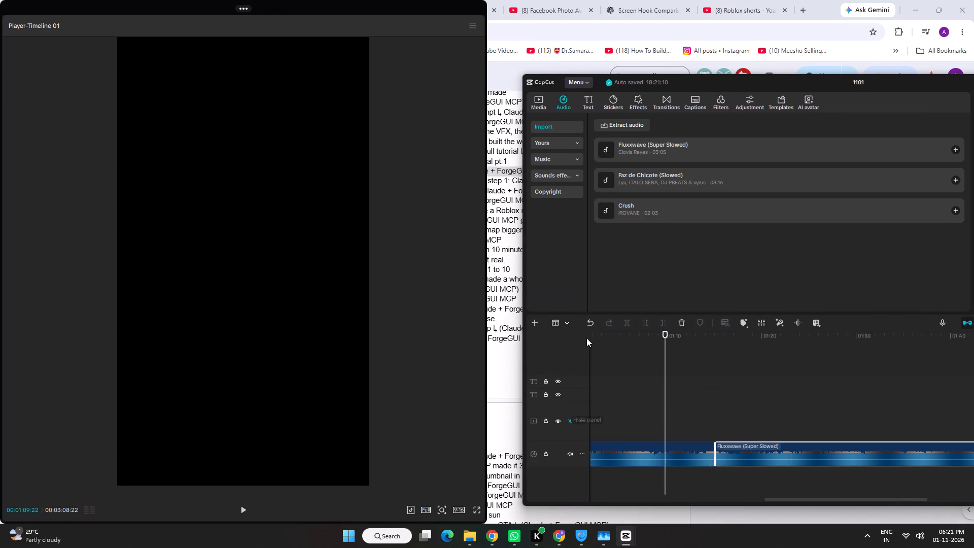
{"action": "left_click", "coordinate": [587, 323]}
{"action": "left_click", "coordinate": [566, 323]}
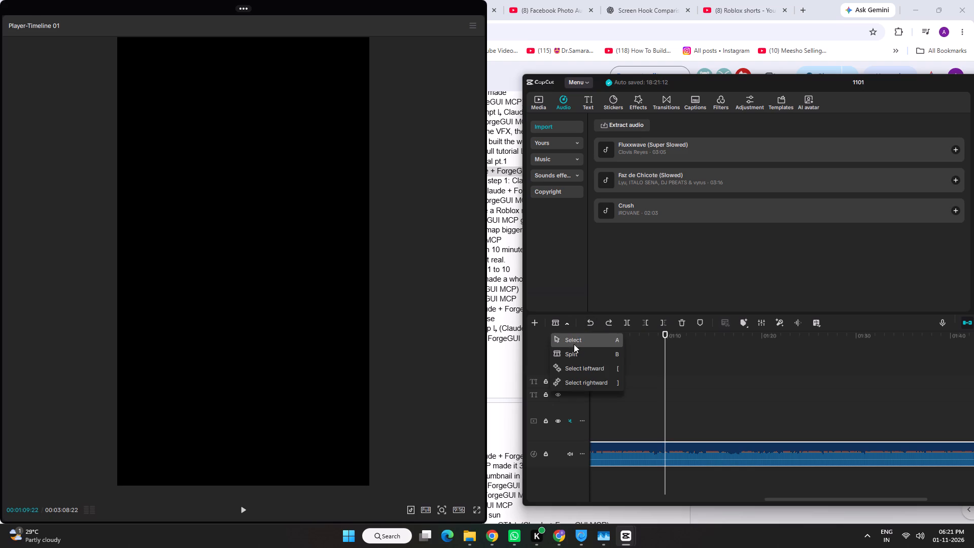
{"action": "left_click", "coordinate": [574, 344]}
{"action": "left_click_drag", "start_coordinate": [749, 444], "coordinate": [467, 429]}
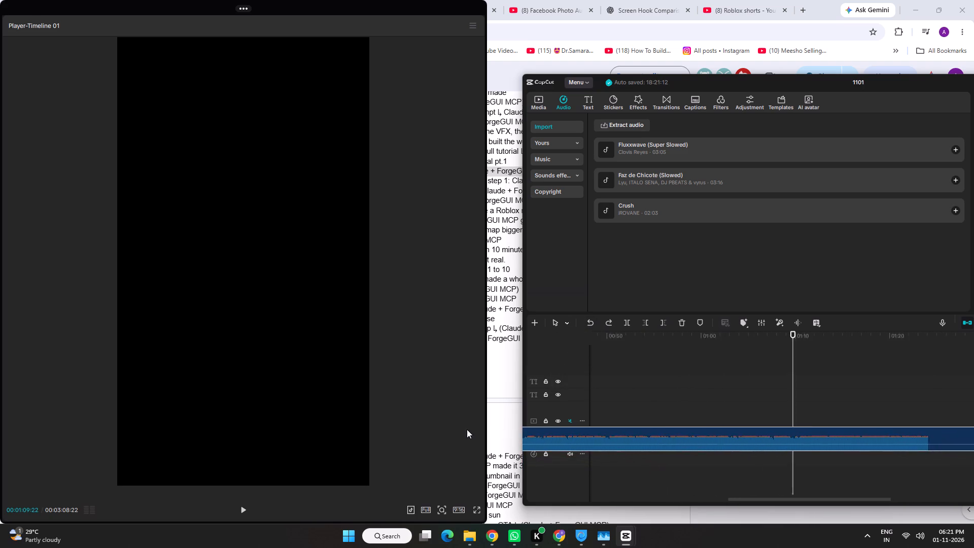
{"action": "left_click_drag", "start_coordinate": [467, 429], "coordinate": [484, 452]}
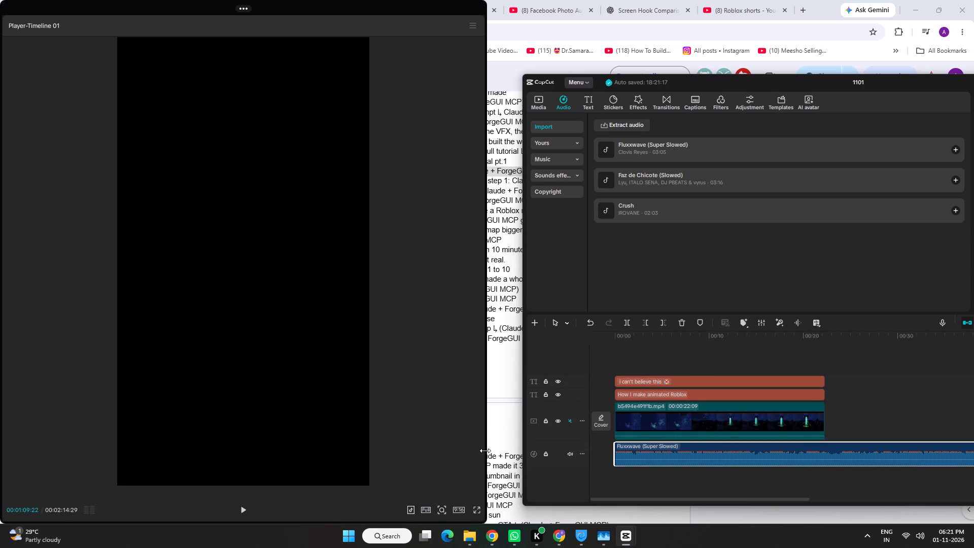
Play the short from the start with its music and sample Fluxxwave up to about 00:59 for a better starting point.
{"action": "key", "text": "space"}
{"action": "key", "text": "space"}
{"action": "left_click_drag", "start_coordinate": [625, 337], "coordinate": [385, 356]}
{"action": "key", "text": "space"}
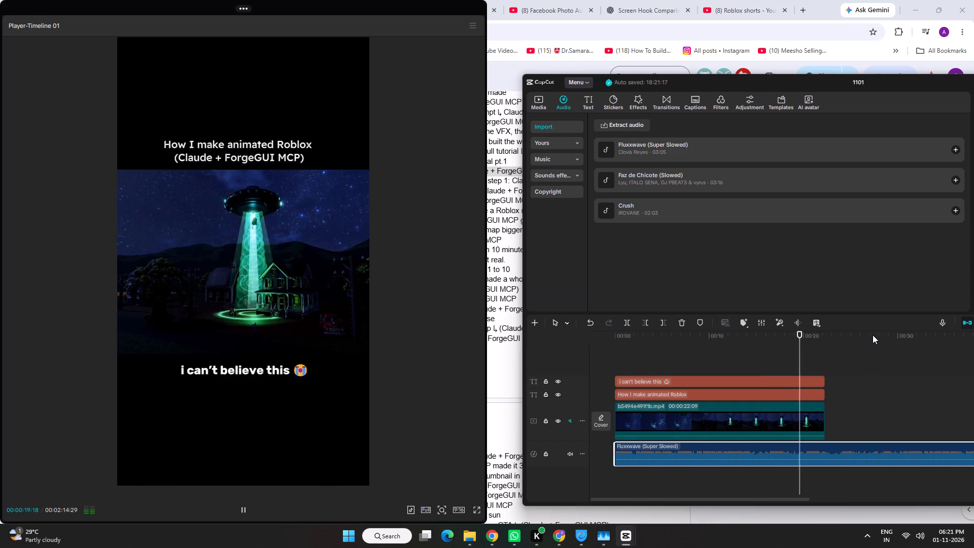
{"action": "left_click_drag", "start_coordinate": [873, 335], "coordinate": [911, 335]}
{"action": "key", "text": "space"}
{"action": "key", "text": "space"}
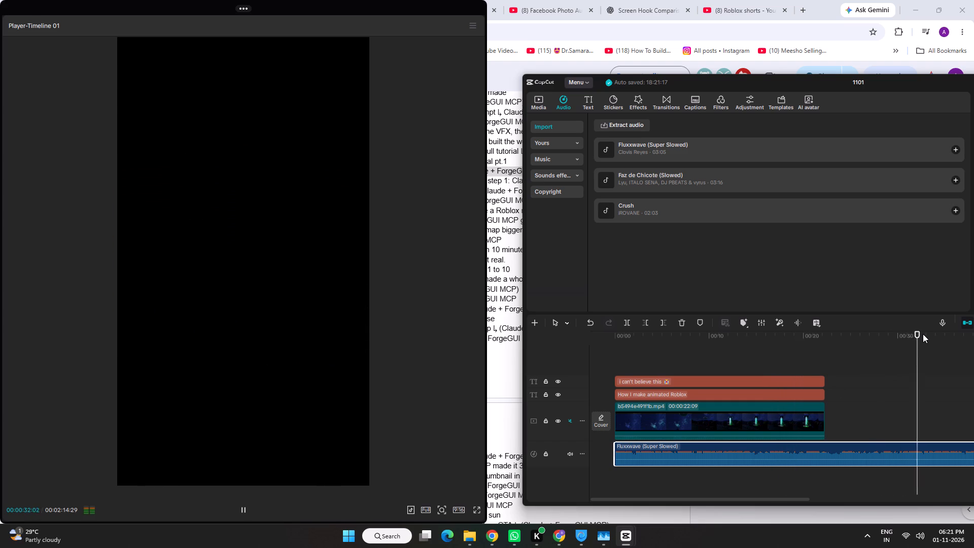
{"action": "left_click_drag", "start_coordinate": [933, 334], "coordinate": [973, 344]}
{"action": "key", "text": "space"}
{"action": "left_click_drag", "start_coordinate": [797, 497], "coordinate": [911, 496]}
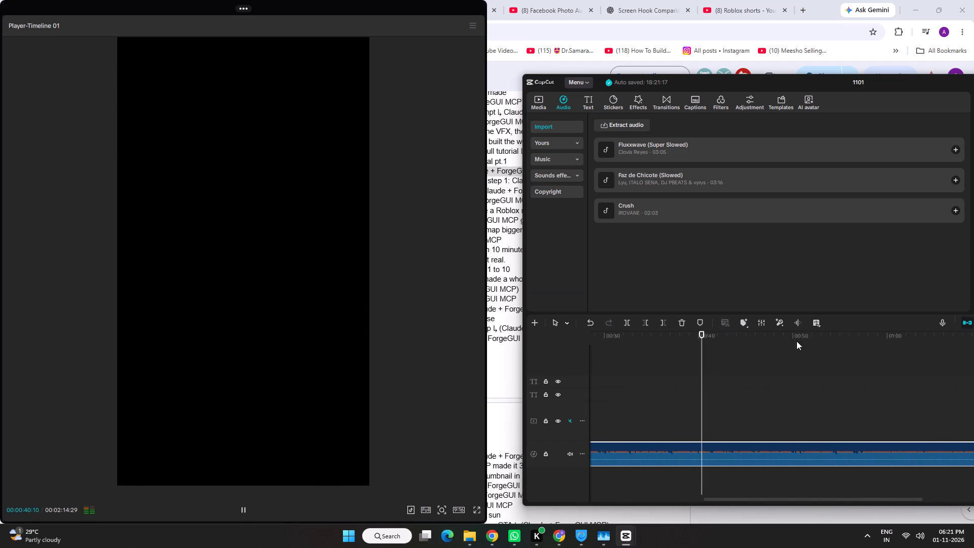
{"action": "left_click_drag", "start_coordinate": [800, 341], "coordinate": [816, 338]}
{"action": "key", "text": "space"}
{"action": "key", "text": "space"}
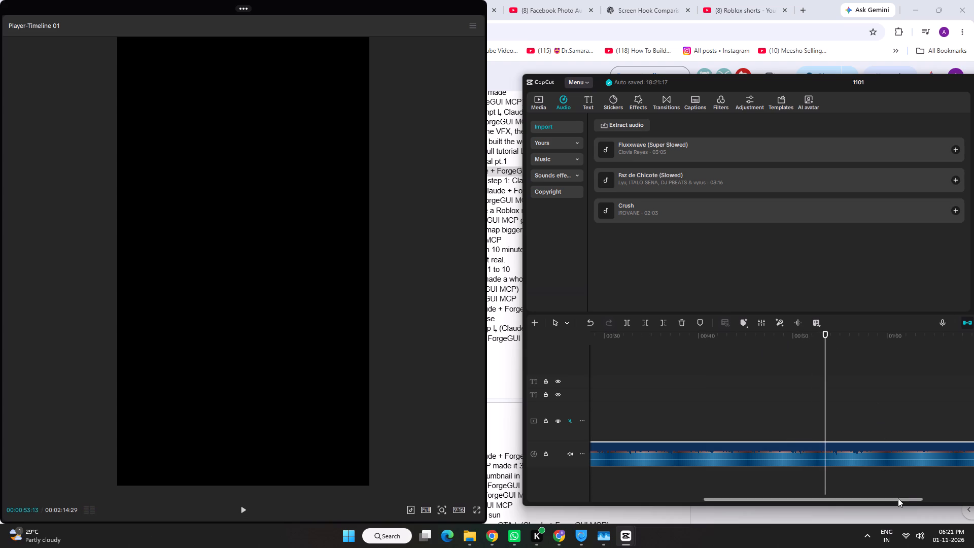
{"action": "left_click_drag", "start_coordinate": [898, 499], "coordinate": [970, 497]}
{"action": "key", "text": "space"}
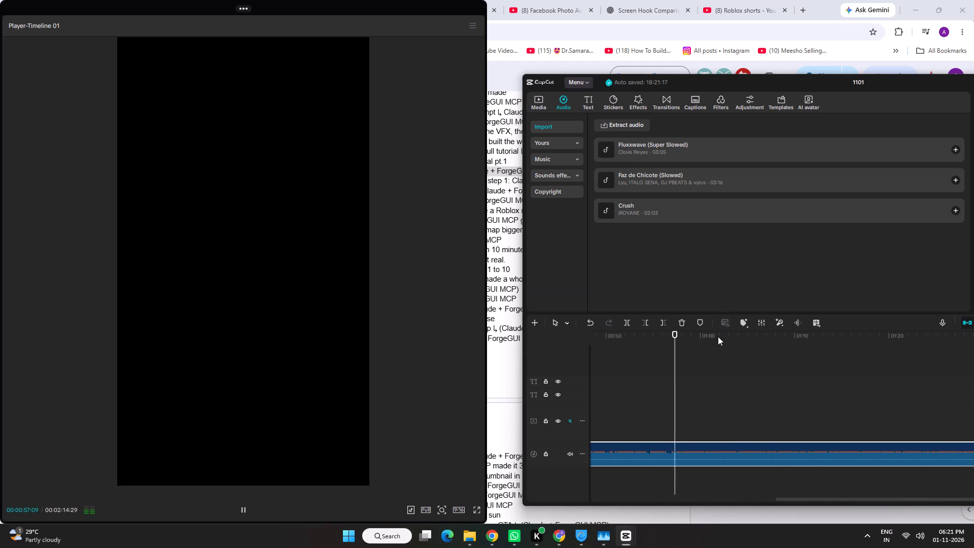
{"action": "left_click_drag", "start_coordinate": [795, 500], "coordinate": [758, 502]}
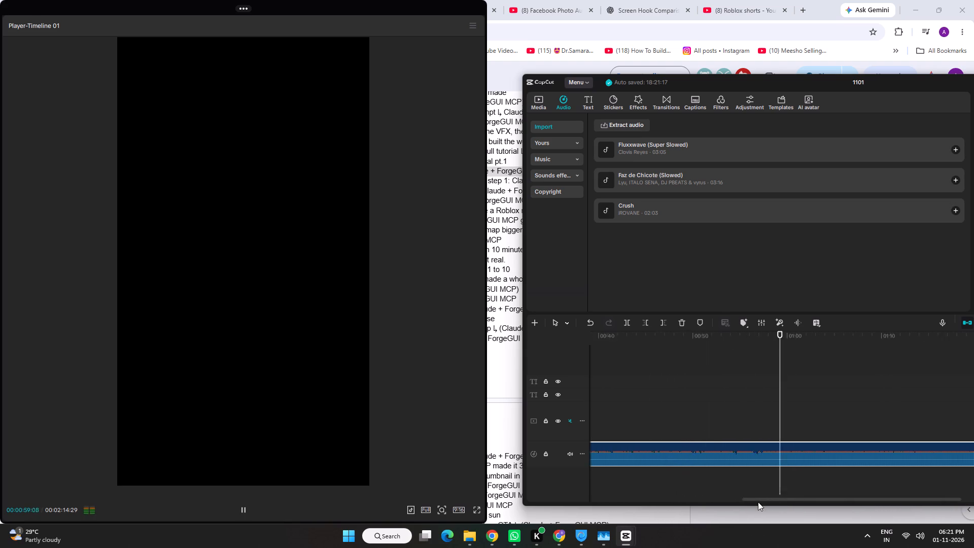
{"action": "left_click_drag", "start_coordinate": [758, 502], "coordinate": [726, 505]}
Trim off the part of the Fluxxwave clip before 00:00:45:08 and move the remainder to the start of the timeline.
{"action": "left_click", "coordinate": [727, 336]}
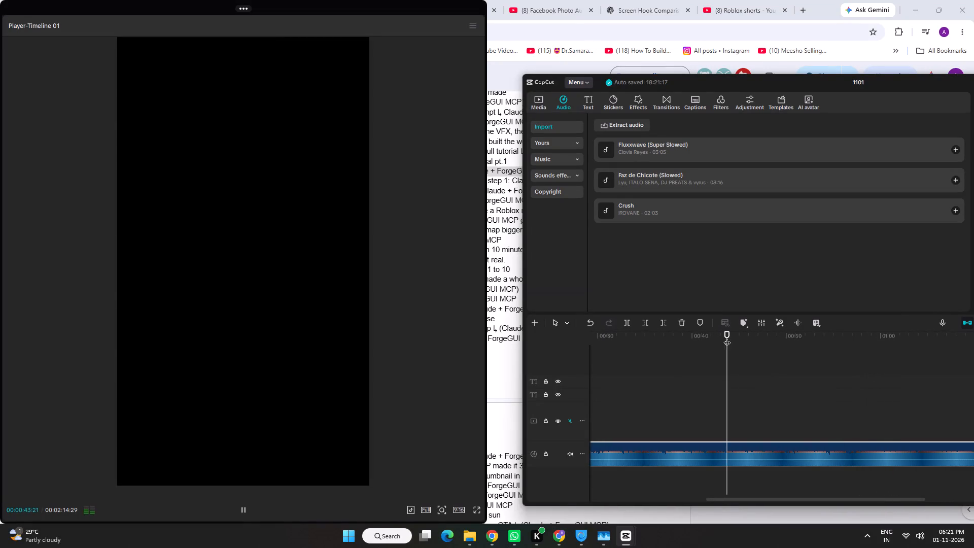
{"action": "left_click", "coordinate": [758, 335]}
{"action": "left_click", "coordinate": [742, 336]}
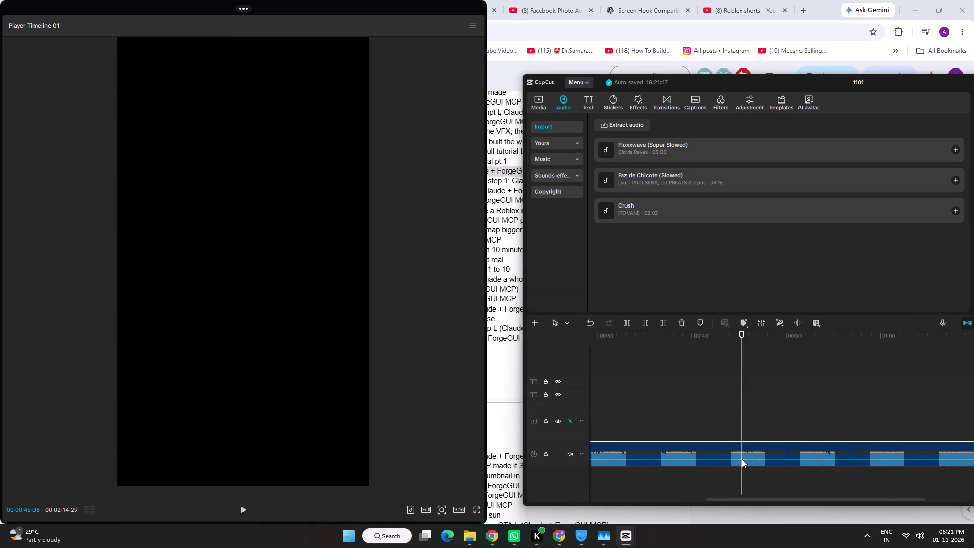
{"action": "left_click", "coordinate": [643, 321]}
{"action": "left_click_drag", "start_coordinate": [807, 457], "coordinate": [381, 449]}
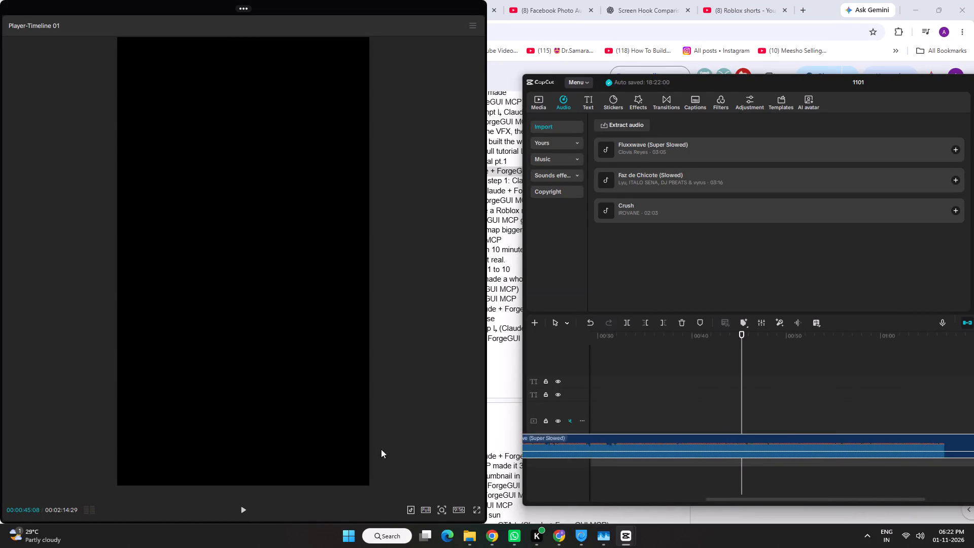
{"action": "left_click_drag", "start_coordinate": [381, 449], "coordinate": [0, 448]}
Play the short from the beginning to check the new Fluxxwave section against the gameplay.
{"action": "key", "text": "space"}
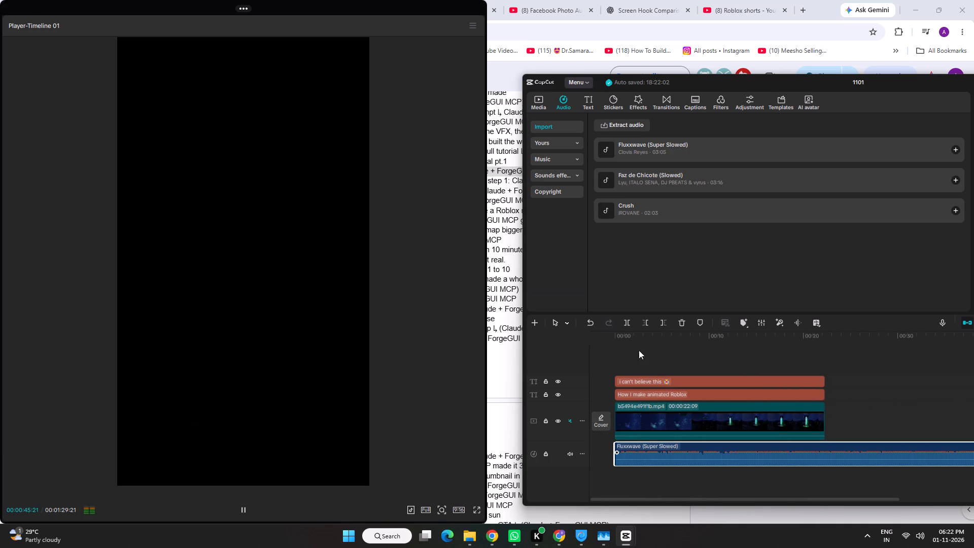
{"action": "left_click_drag", "start_coordinate": [631, 340], "coordinate": [541, 347]}
{"action": "key", "text": "space"}
{"action": "key", "text": "space"}
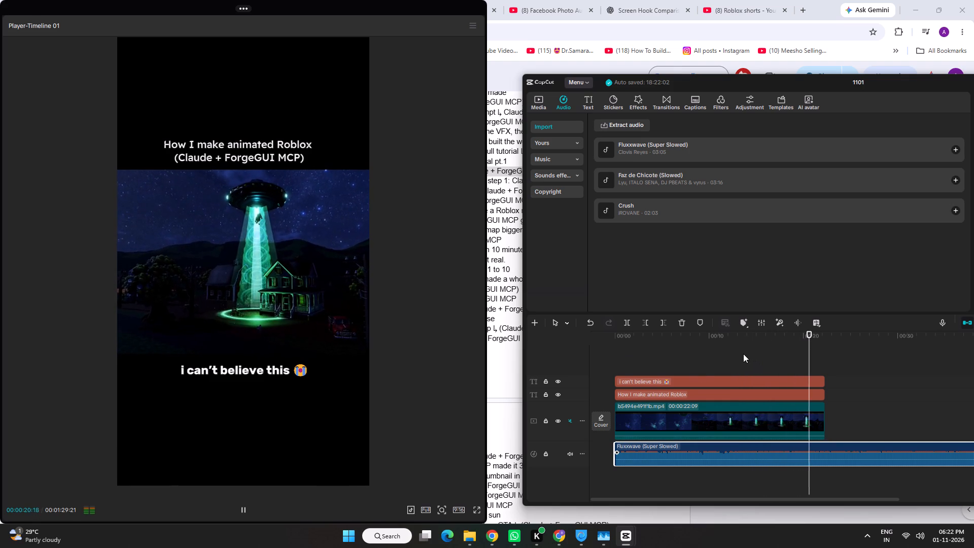
Cut off the Fluxxwave clip's excess and adjust its end to match the gameplay clip's end at 00:00:22:09.
{"action": "key", "text": "space"}
{"action": "key", "text": "space"}
{"action": "key", "text": "space"}
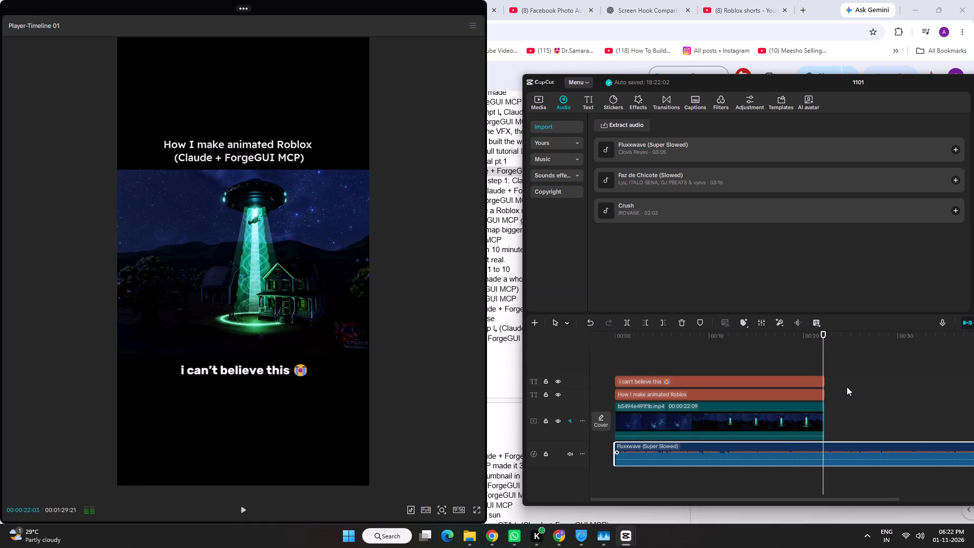
{"action": "left_click", "coordinate": [660, 322]}
{"action": "left_click_drag", "start_coordinate": [804, 334], "coordinate": [831, 335]}
{"action": "left_click_drag", "start_coordinate": [818, 332], "coordinate": [823, 331]}
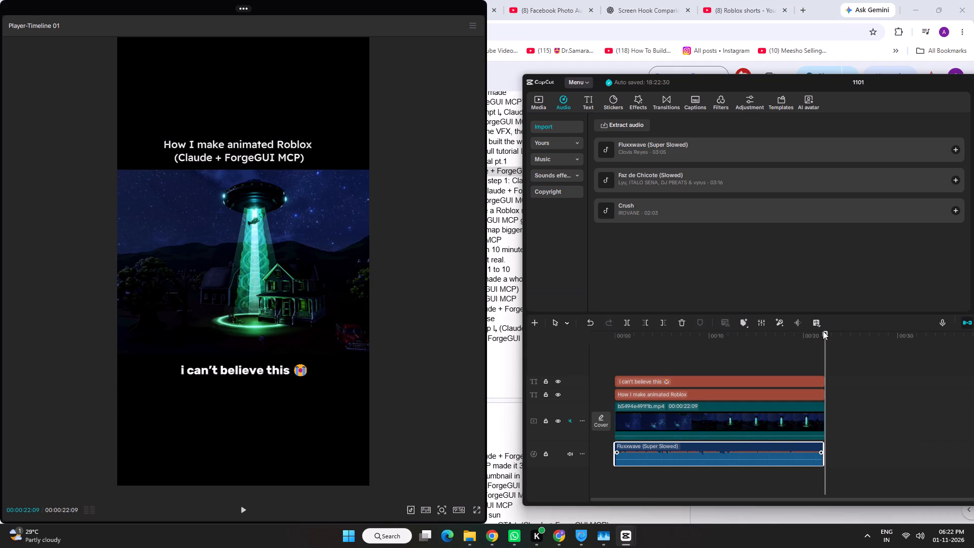
{"action": "left_click", "coordinate": [823, 454]}
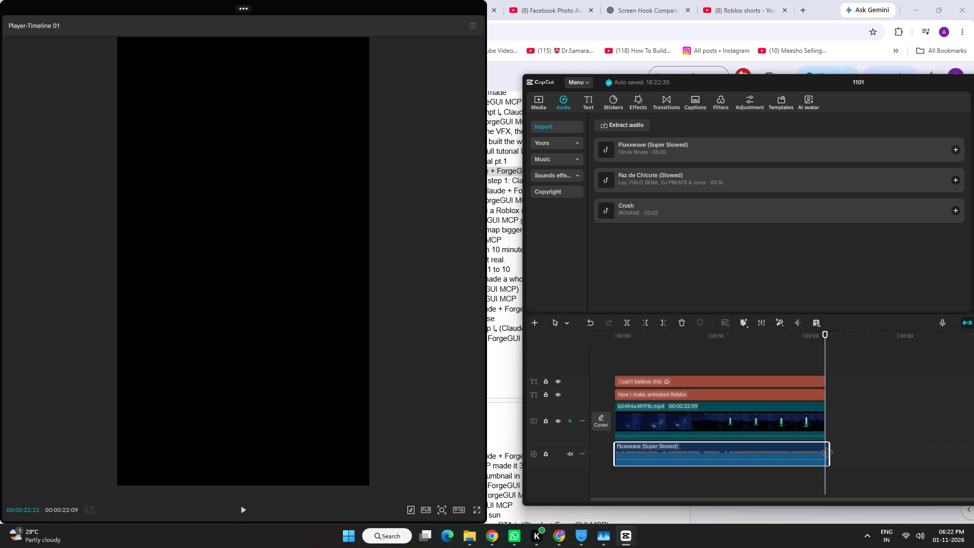
{"action": "left_click_drag", "start_coordinate": [699, 335], "coordinate": [595, 341]}
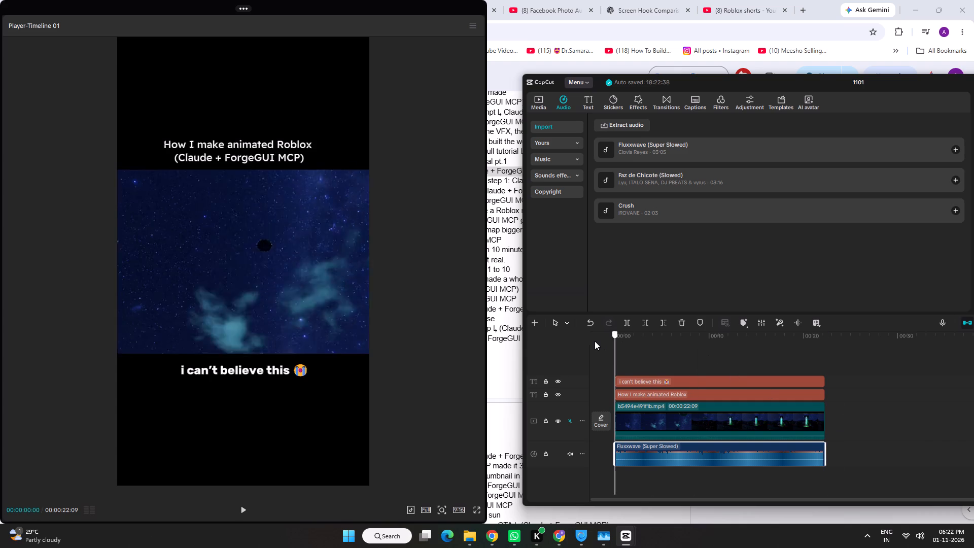
Export the finished short as 1101(1) in 1080P, HEVC, mp4 format at 30fps.
{"action": "left_click_drag", "start_coordinate": [595, 341], "coordinate": [589, 341]}
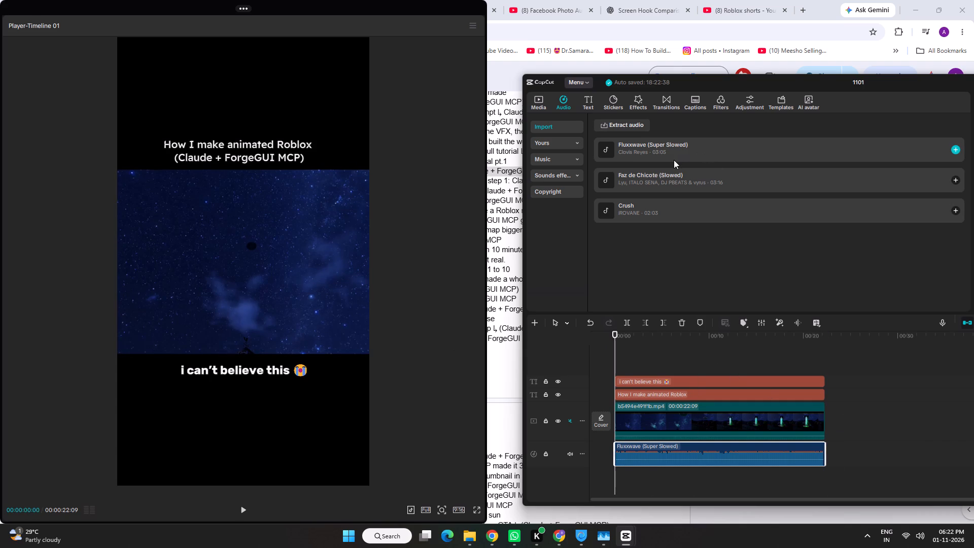
{"action": "key", "text": "ctrl+e"}
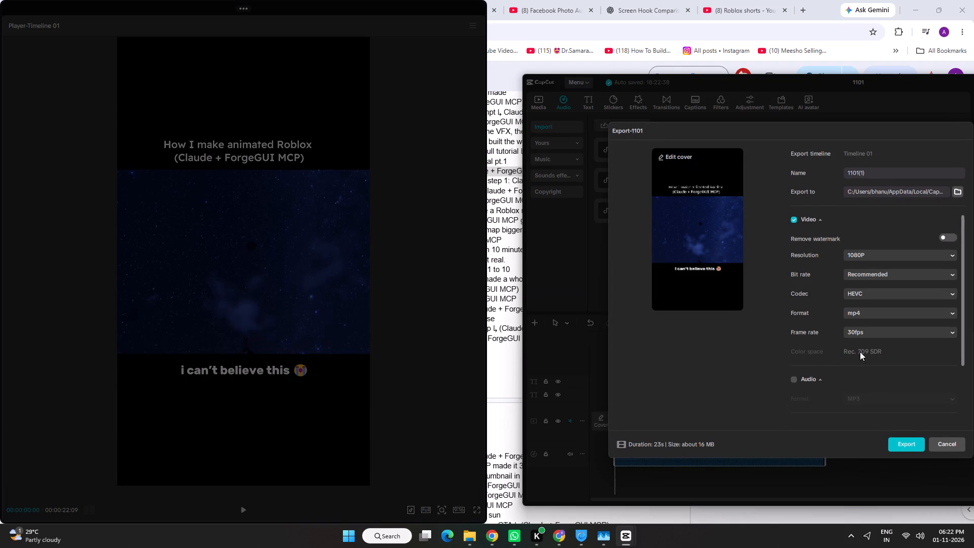
{"action": "left_click", "coordinate": [908, 440]}
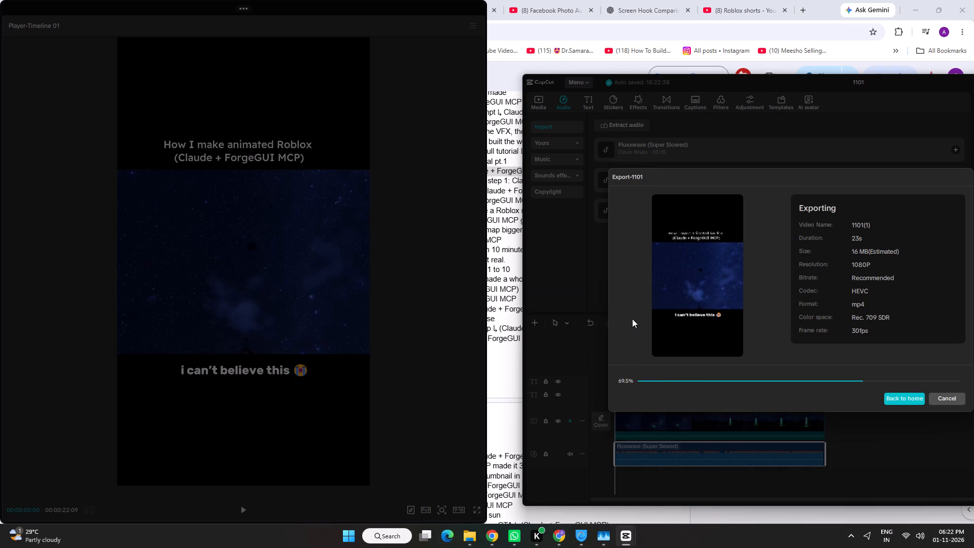
Copy the exported 1101(1).mp4 from the CapCut Videos folder into the Downloads folder.
{"action": "left_click", "coordinate": [633, 435]}
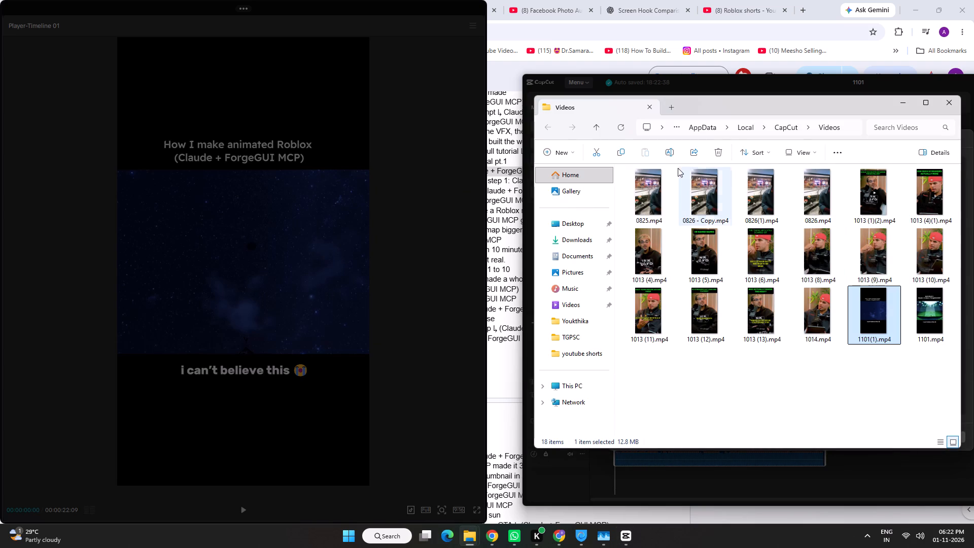
{"action": "left_click", "coordinate": [619, 152]}
{"action": "left_click", "coordinate": [580, 240]}
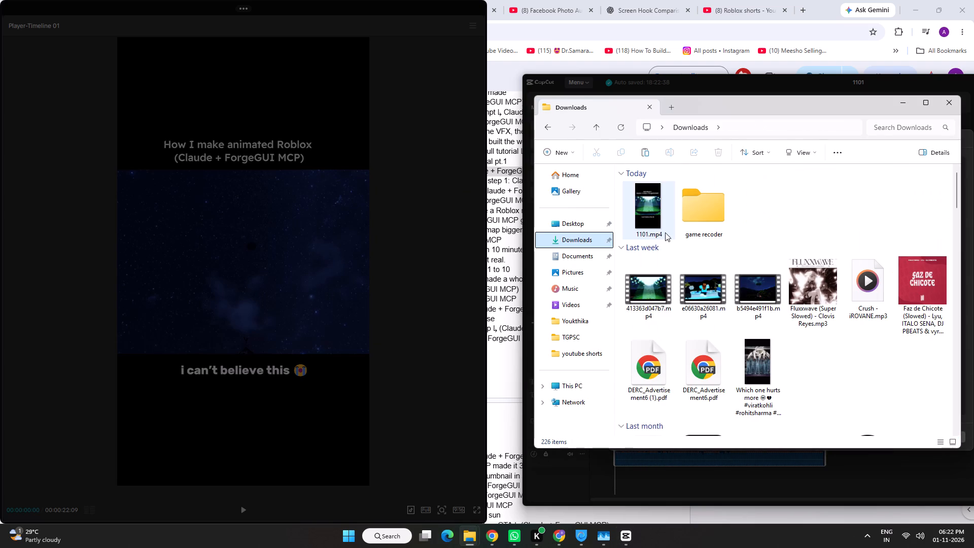
{"action": "key", "text": "ctrl+v"}
Delete the old 1101.mp4 from Downloads and get the file window out of the way.
{"action": "left_click", "coordinate": [651, 210]}
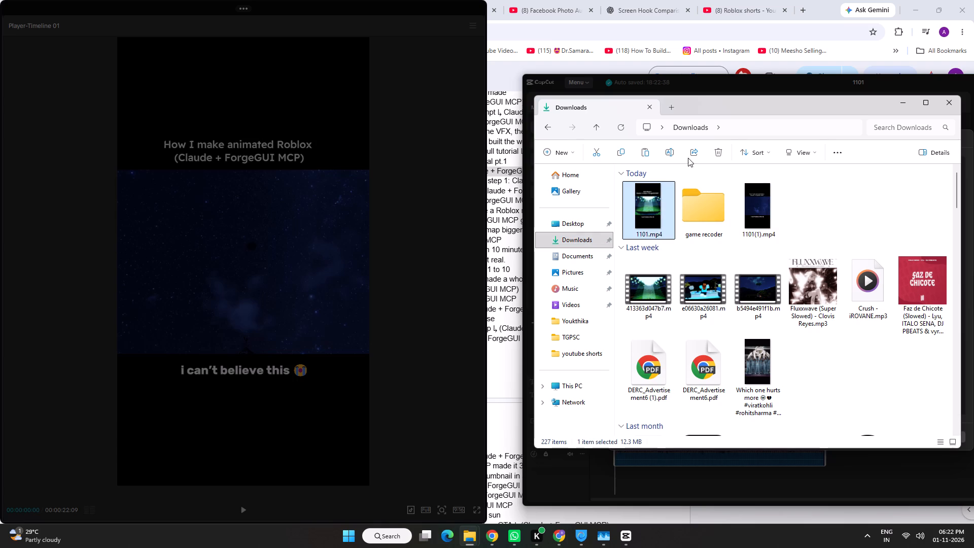
{"action": "left_click", "coordinate": [718, 151]}
{"action": "left_click", "coordinate": [902, 107]}
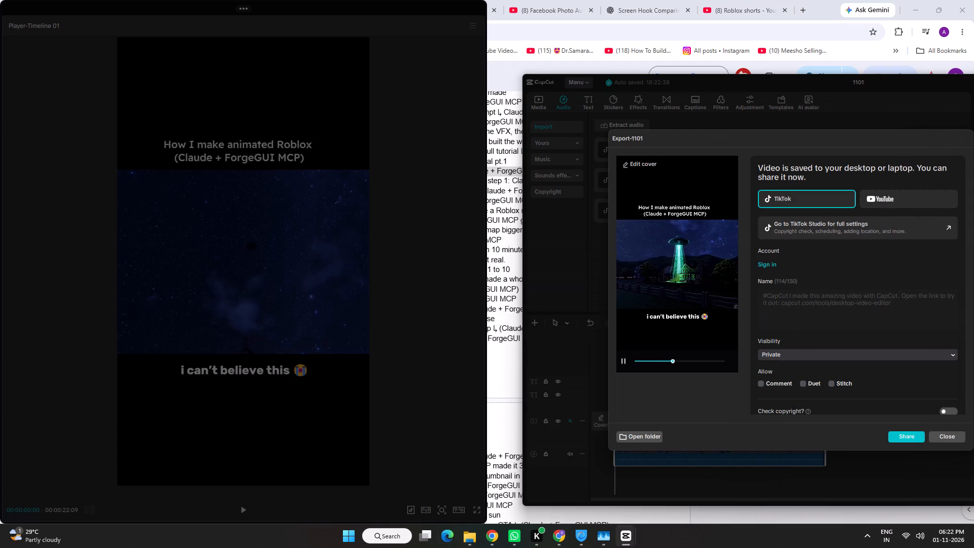
{"action": "left_click", "coordinate": [947, 438]}
{"action": "left_click_drag", "start_coordinate": [902, 82], "coordinate": [704, 105]}
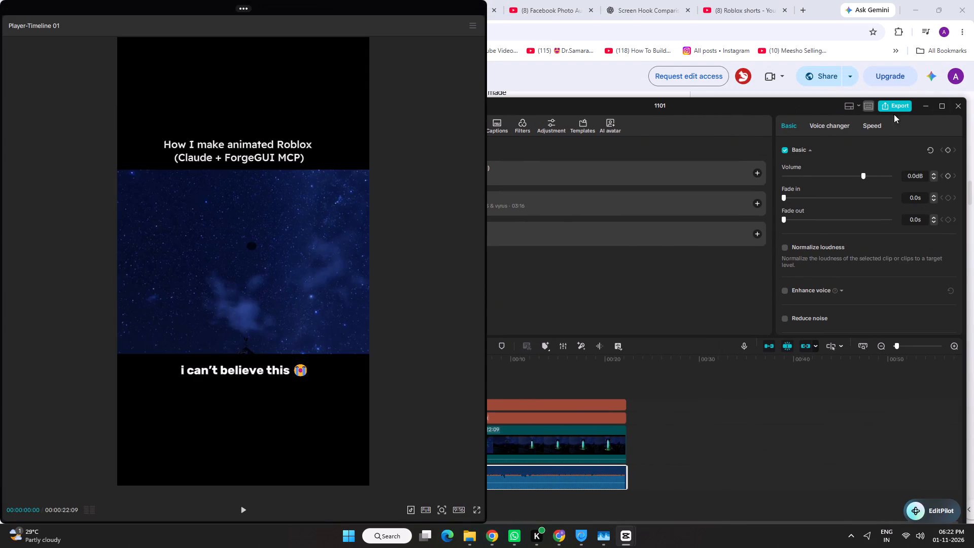
{"action": "left_click", "coordinate": [961, 108]}
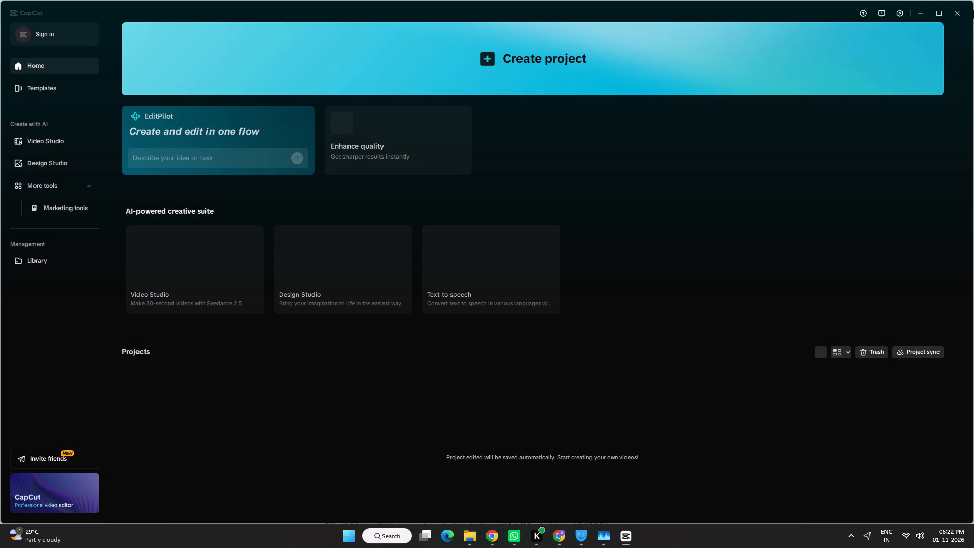
{"action": "left_click", "coordinate": [958, 8]}
{"action": "left_click", "coordinate": [955, 15]}
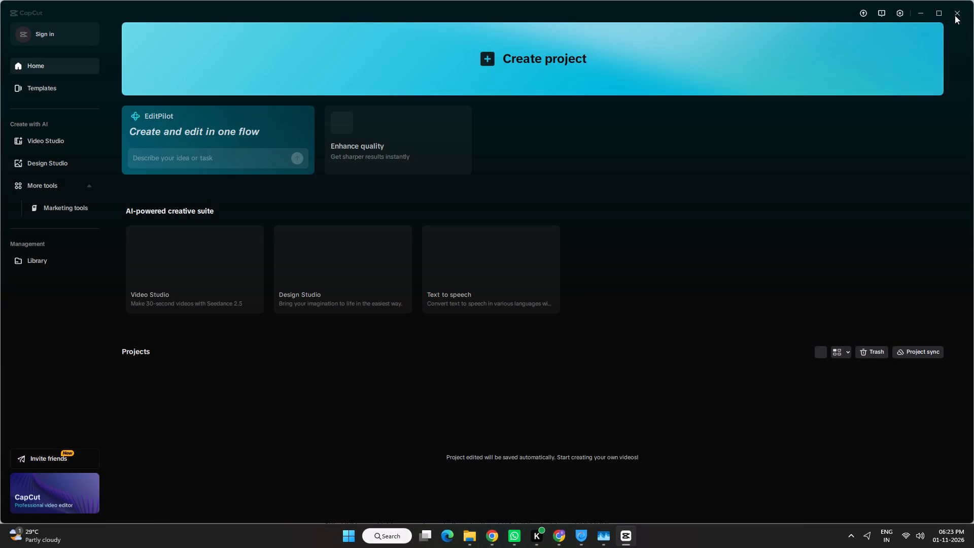
{"action": "left_click", "coordinate": [958, 11]}
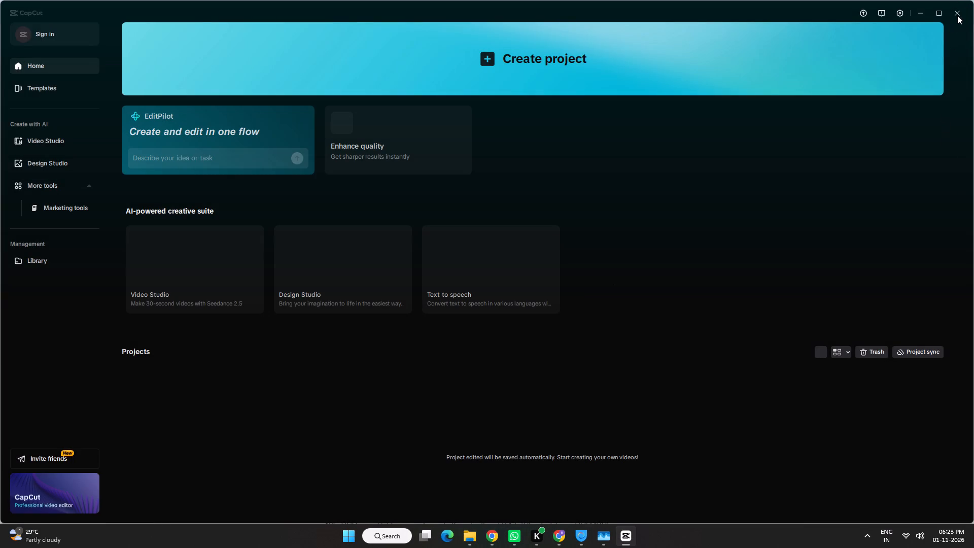
{"action": "left_click", "coordinate": [957, 15]}
{"action": "left_click", "coordinate": [956, 15]}
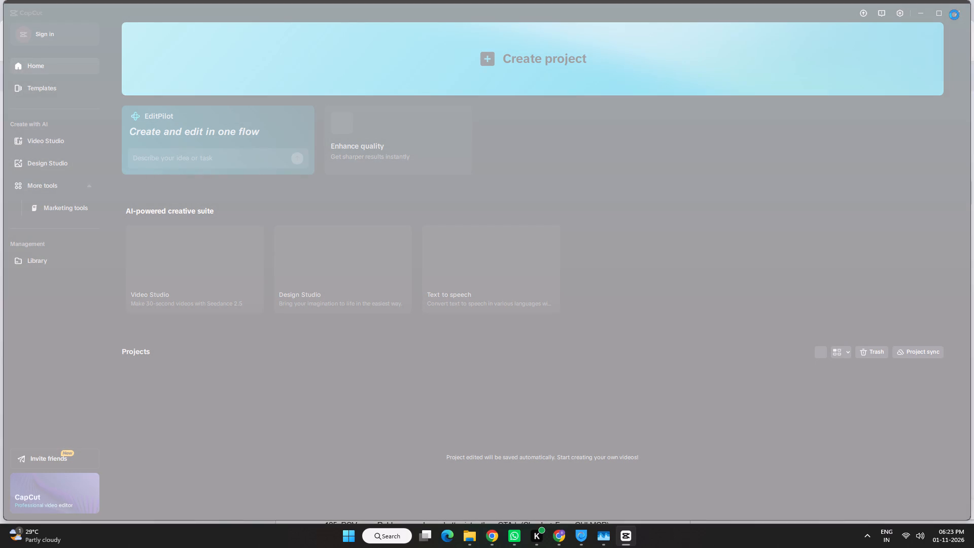
{"action": "left_click", "coordinate": [502, 276]}
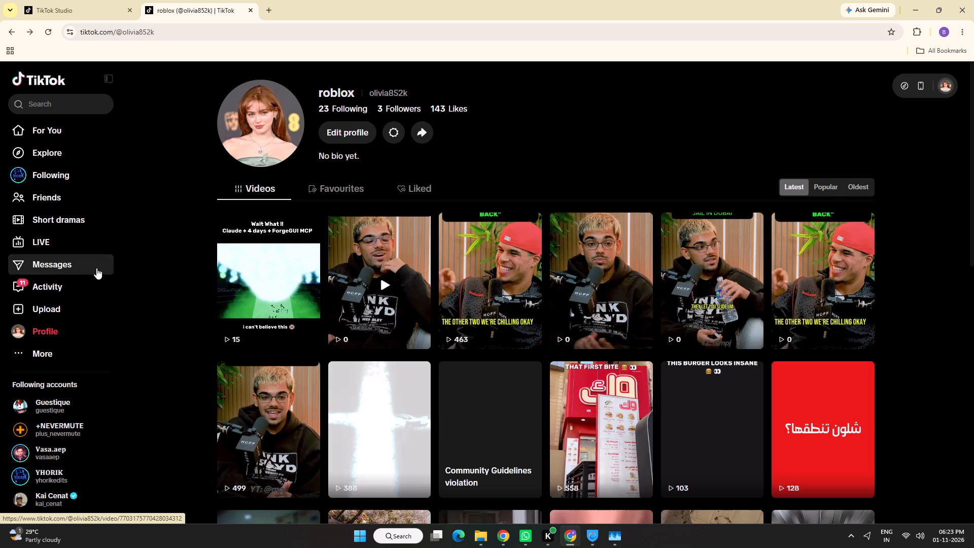
{"action": "left_click", "coordinate": [55, 306]}
{"action": "left_click", "coordinate": [148, 318]}
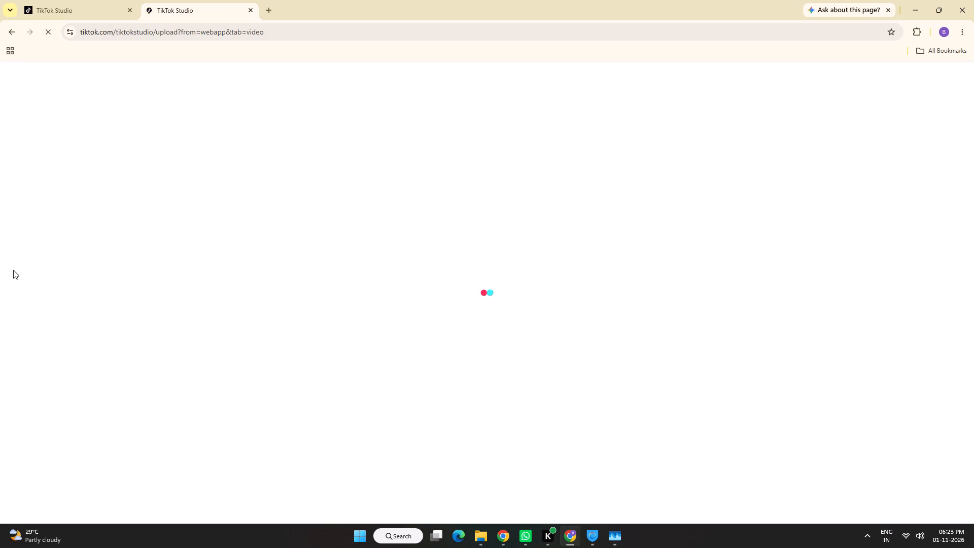
{"action": "left_click_drag", "start_coordinate": [600, 319], "coordinate": [575, 319]}
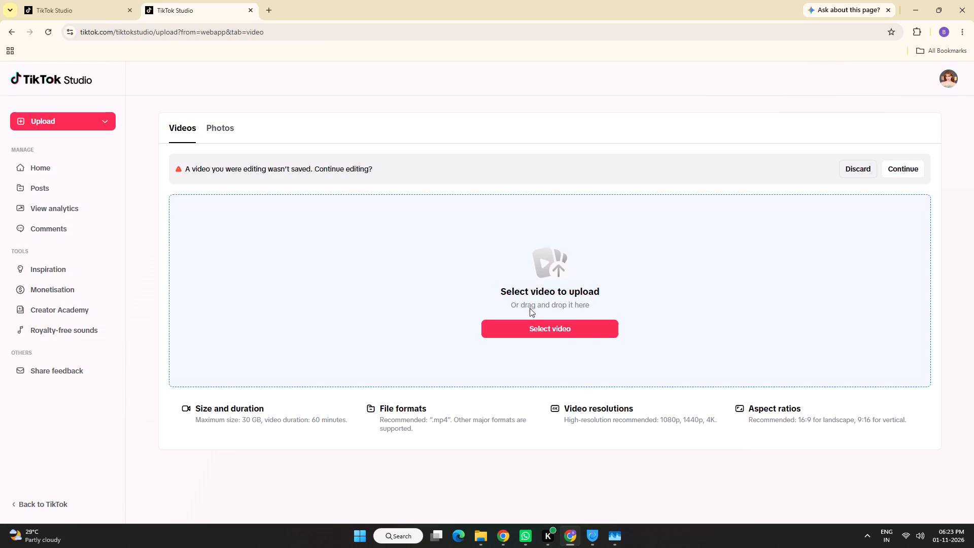
{"action": "double_click", "coordinate": [117, 116]}
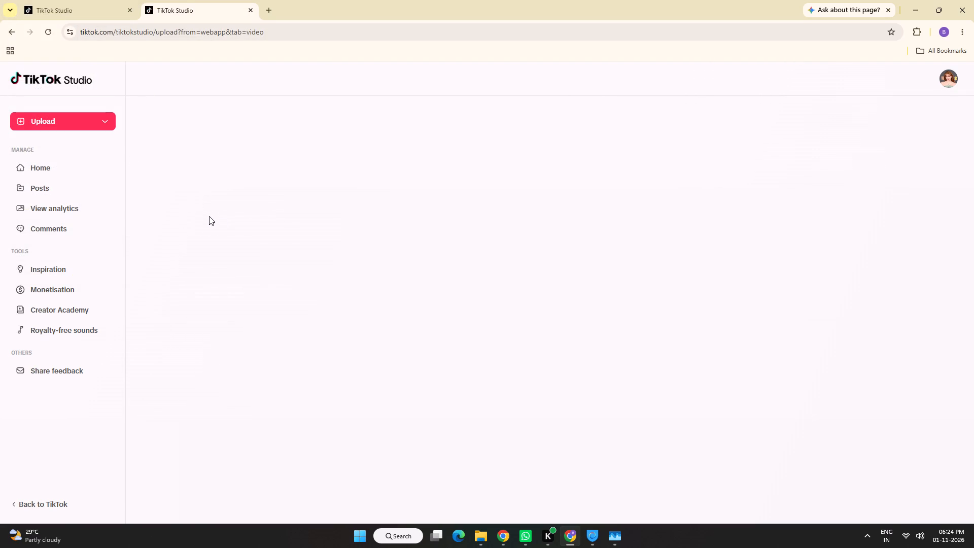
Clear the file-name text 1101(1) from the video's description.
{"action": "left_click_drag", "start_coordinate": [215, 242], "coordinate": [48, 241]}
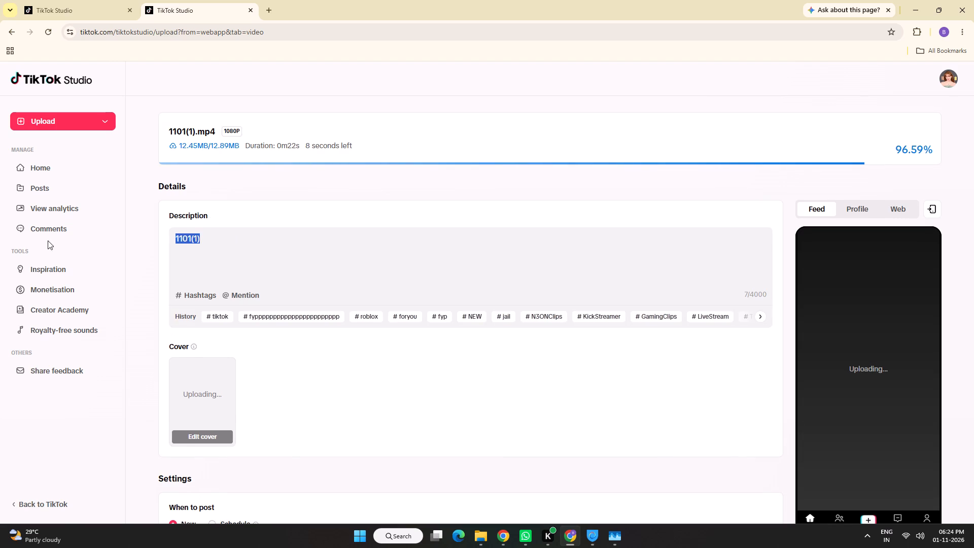
{"action": "left_click_drag", "start_coordinate": [48, 241], "coordinate": [33, 241]}
{"action": "key", "text": "BackSpace"}
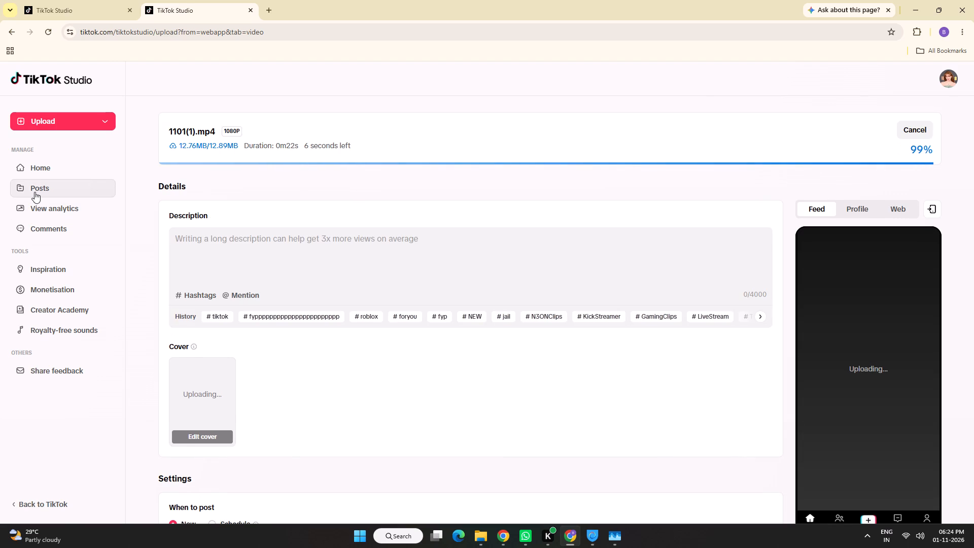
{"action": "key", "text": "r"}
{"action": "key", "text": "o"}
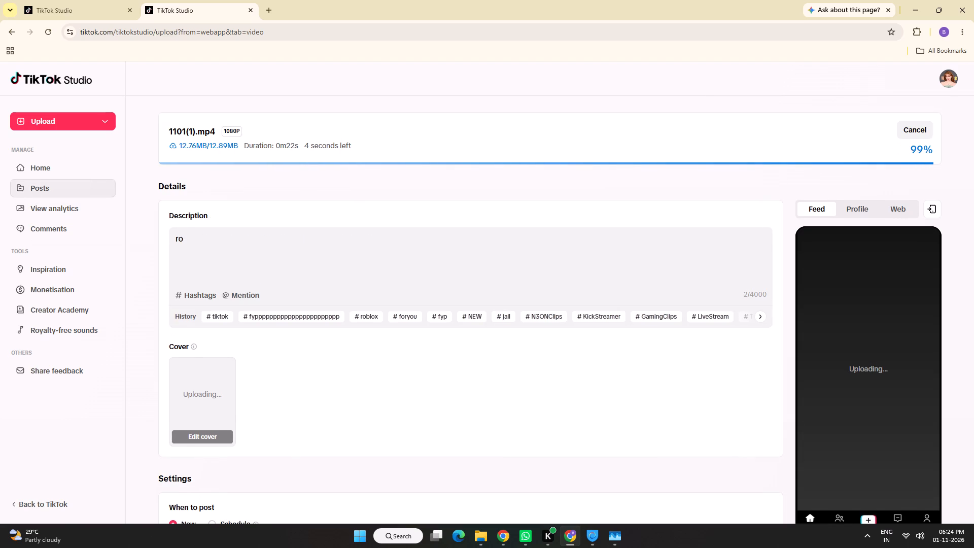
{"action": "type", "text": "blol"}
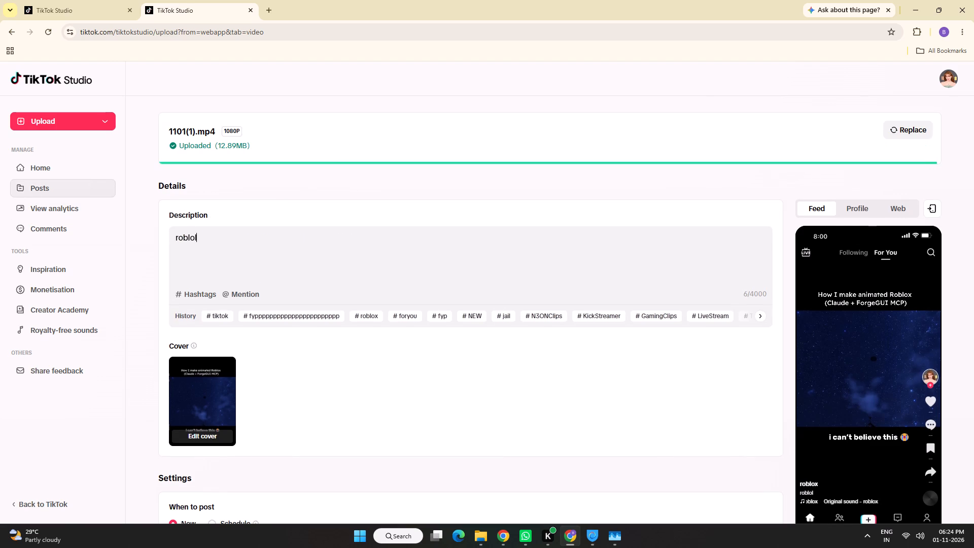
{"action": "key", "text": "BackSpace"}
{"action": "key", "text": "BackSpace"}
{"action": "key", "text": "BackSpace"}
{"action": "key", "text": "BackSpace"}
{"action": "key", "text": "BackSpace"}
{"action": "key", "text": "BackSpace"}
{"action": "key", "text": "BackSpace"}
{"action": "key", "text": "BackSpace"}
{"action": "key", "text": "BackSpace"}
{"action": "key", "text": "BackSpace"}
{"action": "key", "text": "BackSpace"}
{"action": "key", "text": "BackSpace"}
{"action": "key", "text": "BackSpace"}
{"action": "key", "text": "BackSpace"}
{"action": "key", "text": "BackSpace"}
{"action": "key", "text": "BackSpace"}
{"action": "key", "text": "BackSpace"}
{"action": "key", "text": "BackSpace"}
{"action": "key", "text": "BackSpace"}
Write "wait !!" as the TikTok video's description.
{"action": "type", "text": "wai"}
{"action": "type", "text": "t"}
{"action": "key", "text": "space"}
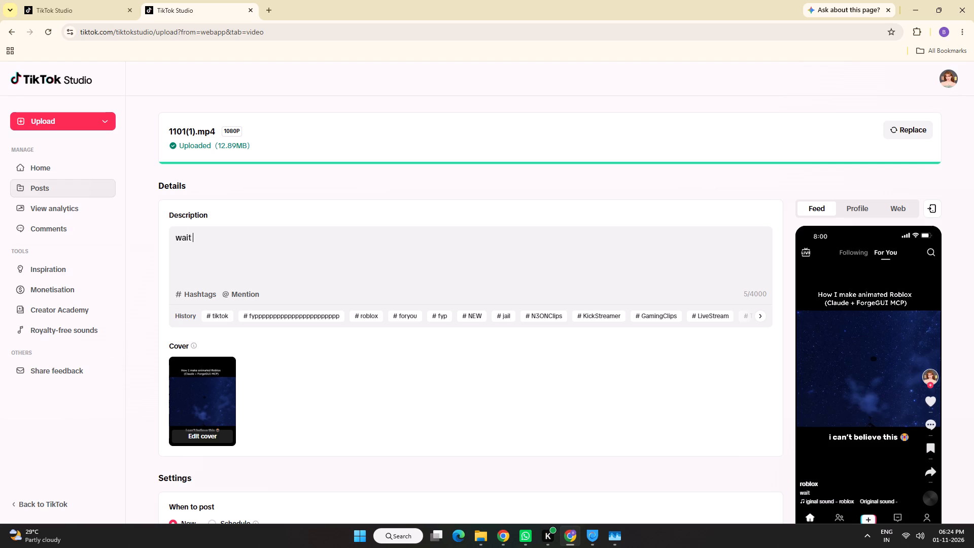
{"action": "type", "text": "!!"}
{"action": "key", "text": "space"}
Add the suggested hashtags #tiktok, #roblox and #robloxedit after the description text.
{"action": "key", "text": "shift+numbersign"}
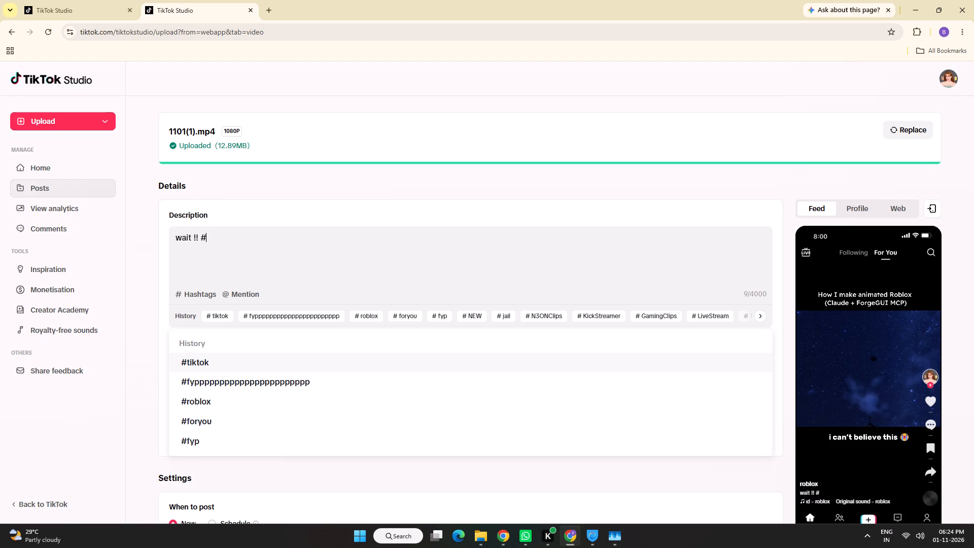
{"action": "left_click", "coordinate": [201, 367]}
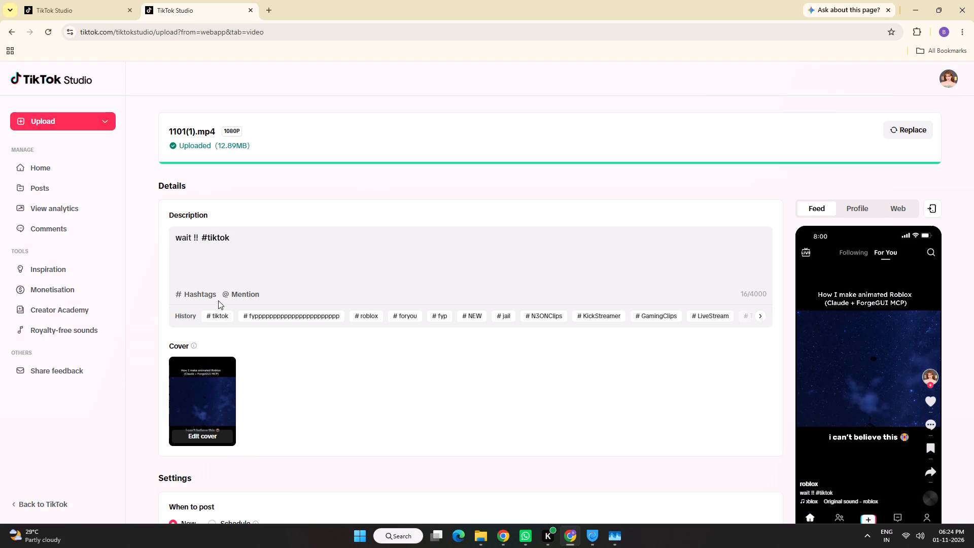
{"action": "key", "text": "shift+numbersign"}
{"action": "key", "text": "r"}
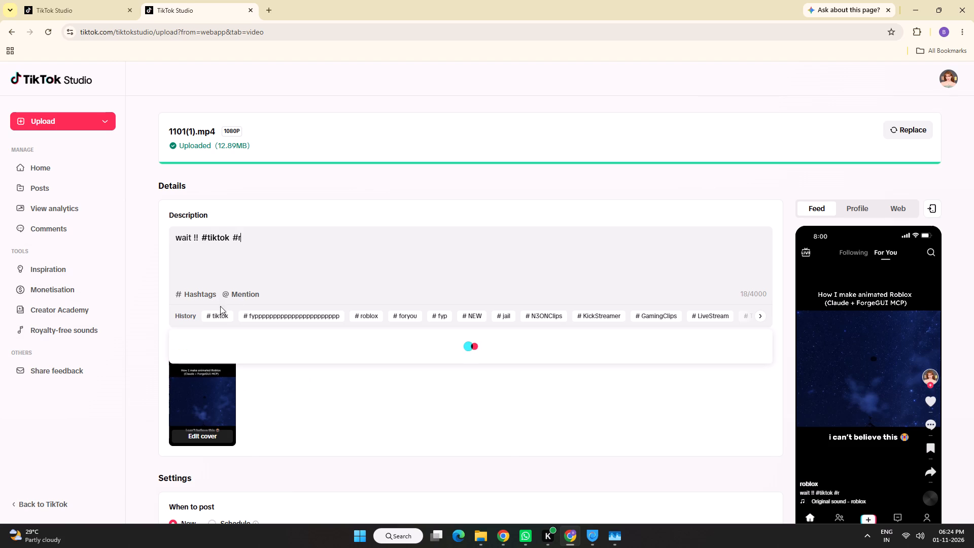
{"action": "left_click", "coordinate": [216, 365]}
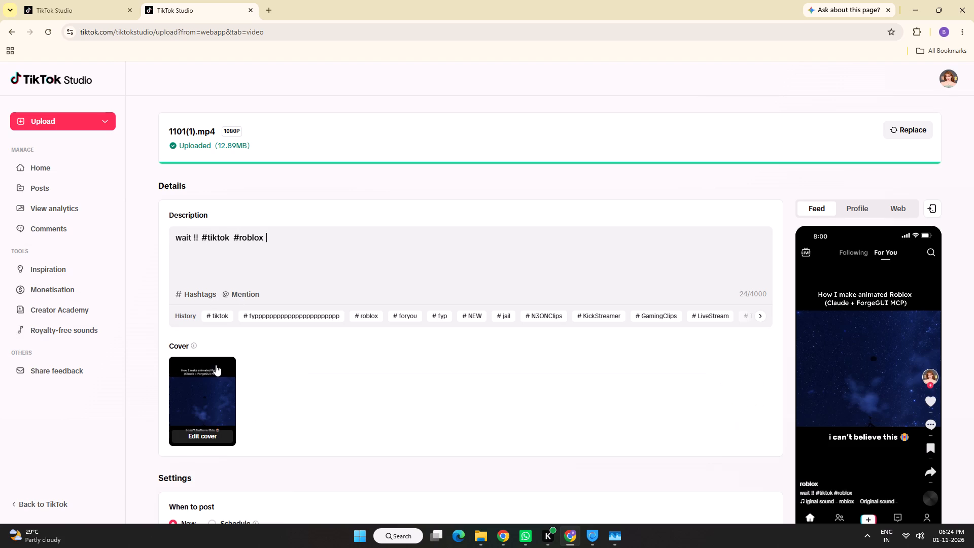
{"action": "key", "text": "shift+numbersign"}
{"action": "key", "text": "r"}
{"action": "type", "text": "obl"}
{"action": "key", "text": "o"}
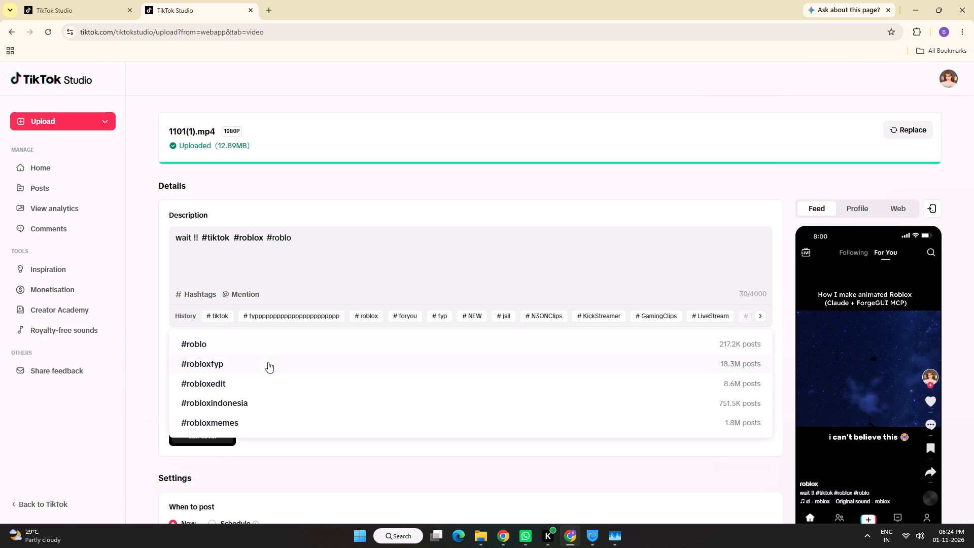
{"action": "left_click", "coordinate": [224, 379]}
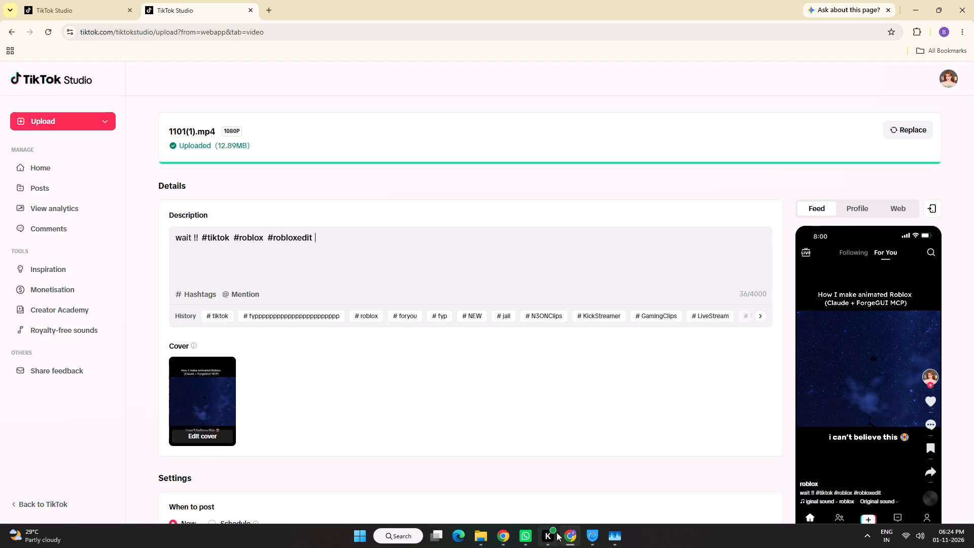
Copy the word ForgeGUI from the campaign guide's title and add it as the suggested hashtag #ForgeGUI after #robloxedit in the TikTok description.
{"action": "left_click", "coordinate": [500, 535]}
{"action": "left_click", "coordinate": [508, 485]}
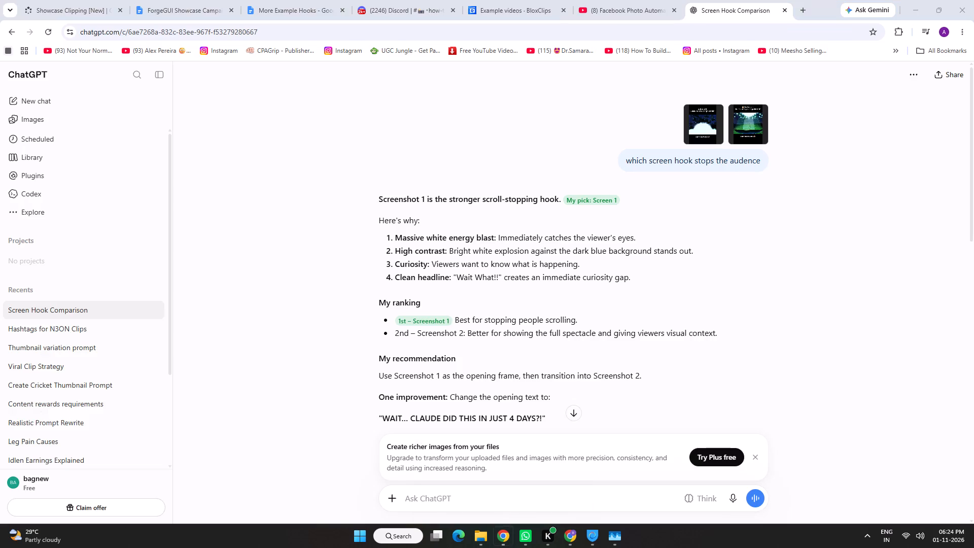
{"action": "left_click", "coordinate": [299, 0]}
{"action": "left_click", "coordinate": [177, 0]}
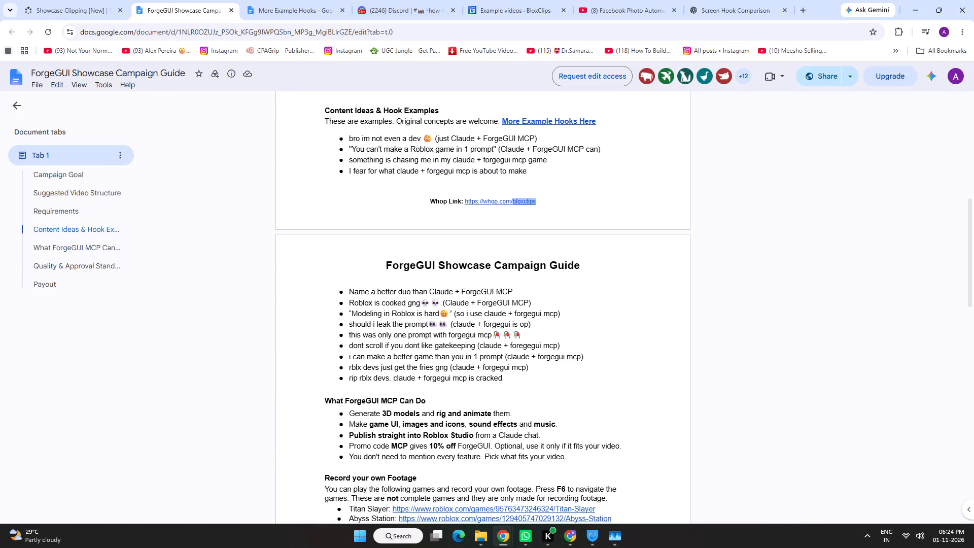
{"action": "left_click_drag", "start_coordinate": [31, 73], "coordinate": [71, 73]}
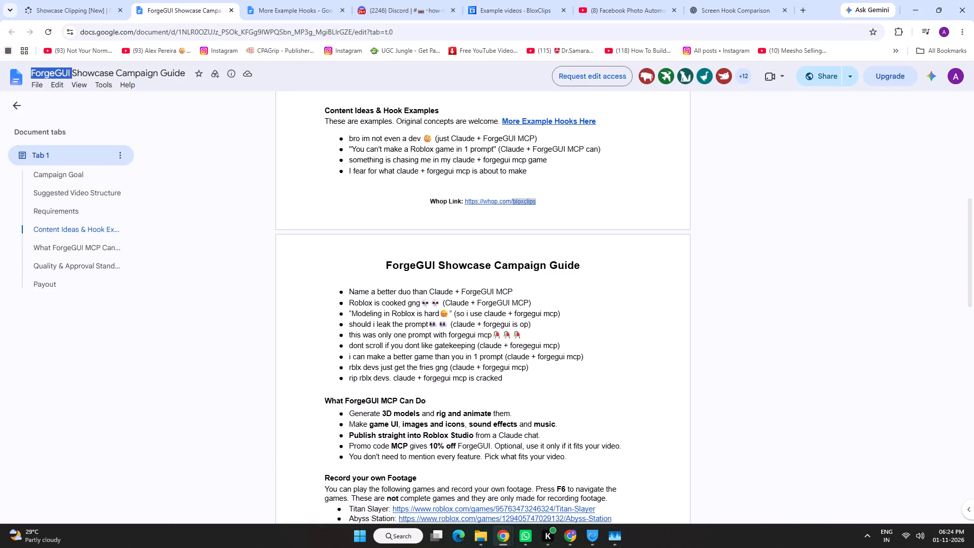
{"action": "key", "text": "ctrl+c"}
{"action": "key", "text": "ctrl+c"}
{"action": "left_click", "coordinate": [568, 537]}
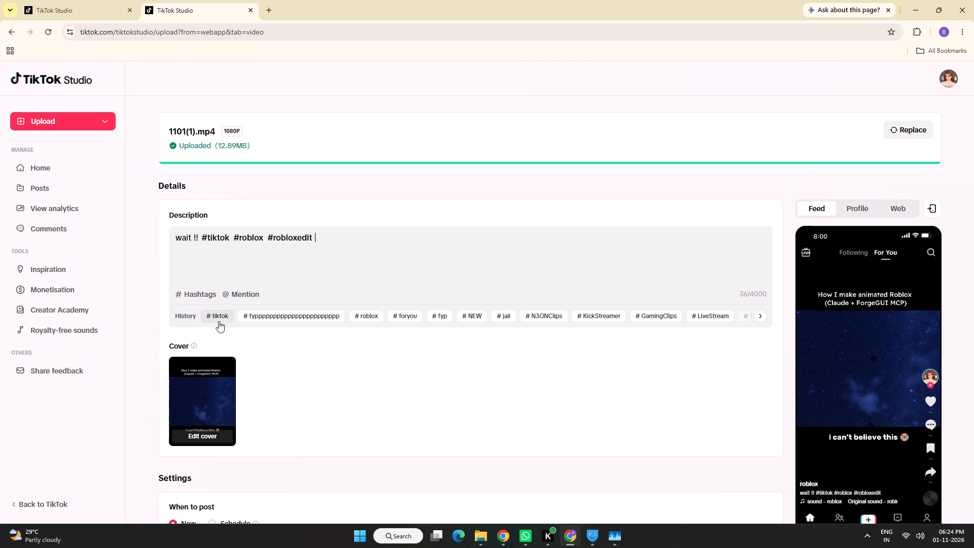
{"action": "key", "text": "shift+numbersign"}
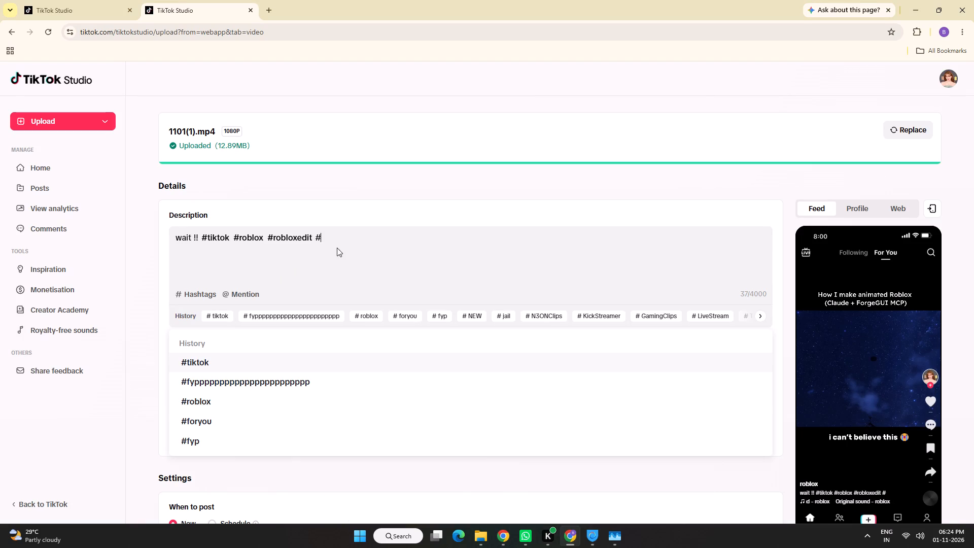
{"action": "key", "text": "ctrl+v"}
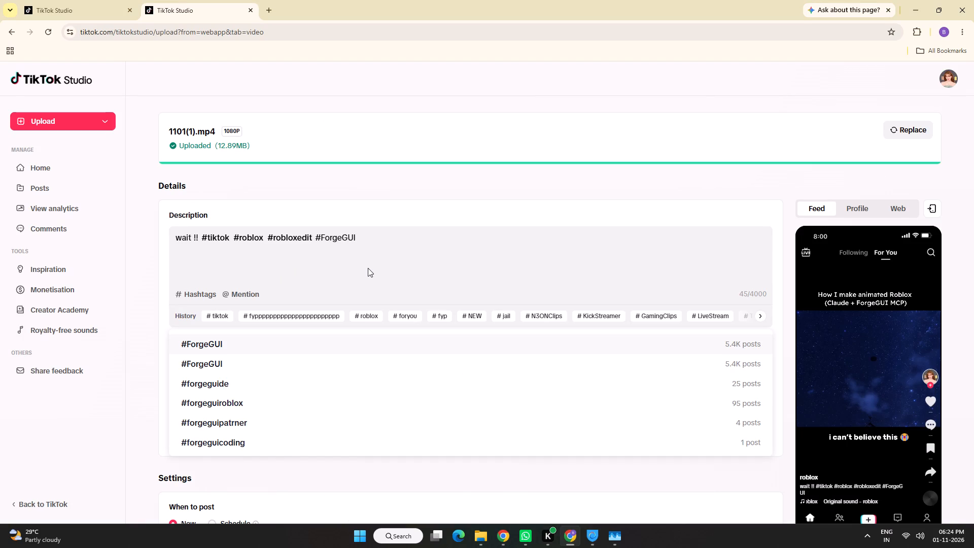
{"action": "left_click", "coordinate": [253, 342]}
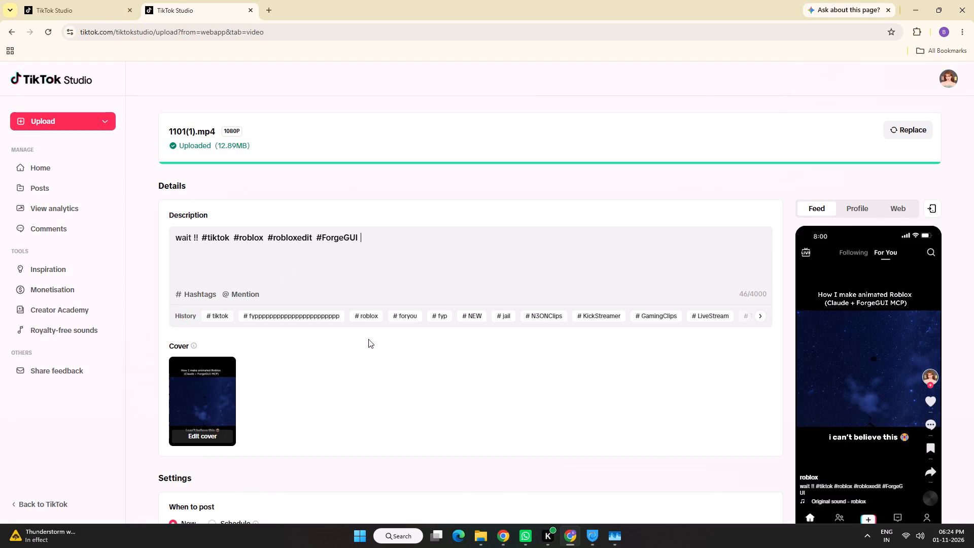
Post the video on TikTok right away without waiting for the content check to finish.
{"action": "scroll", "coordinate": [692, 252], "scroll_direction": "down", "scroll_amount": 5}
{"action": "scroll", "coordinate": [804, 216], "scroll_direction": "down", "scroll_amount": 4}
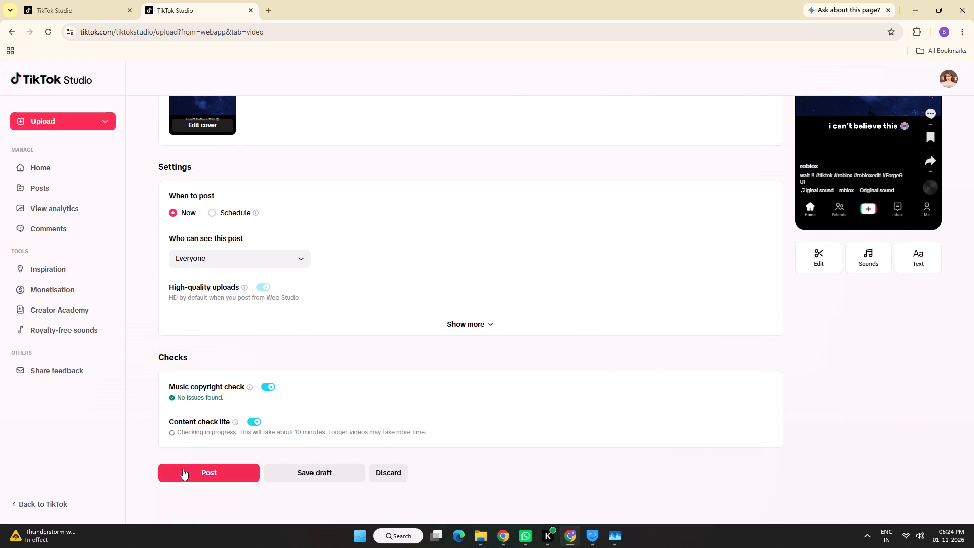
{"action": "left_click", "coordinate": [183, 469]}
{"action": "left_click", "coordinate": [588, 325]}
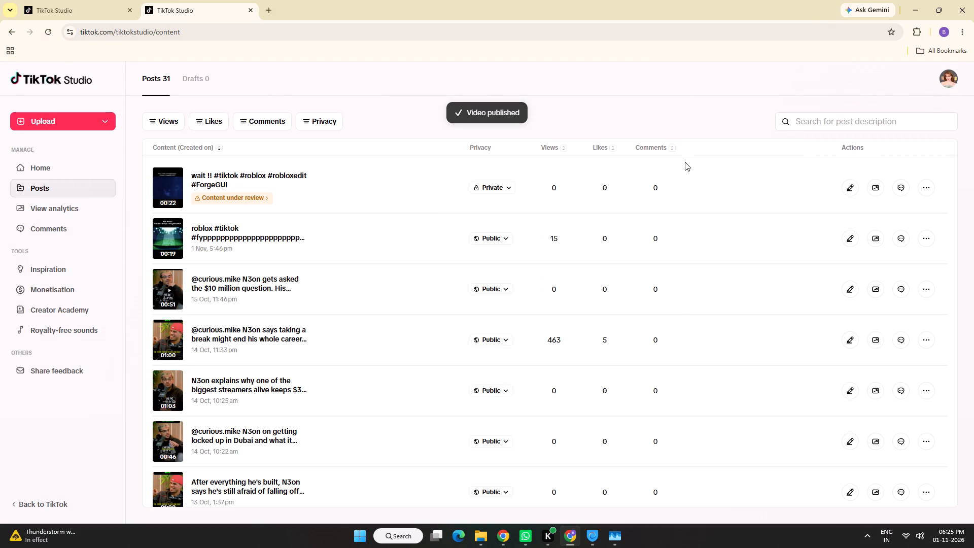
Open the TikTok home page at tiktok.com in place of the older TikTok Studio posts page.
{"action": "left_click", "coordinate": [97, 0]}
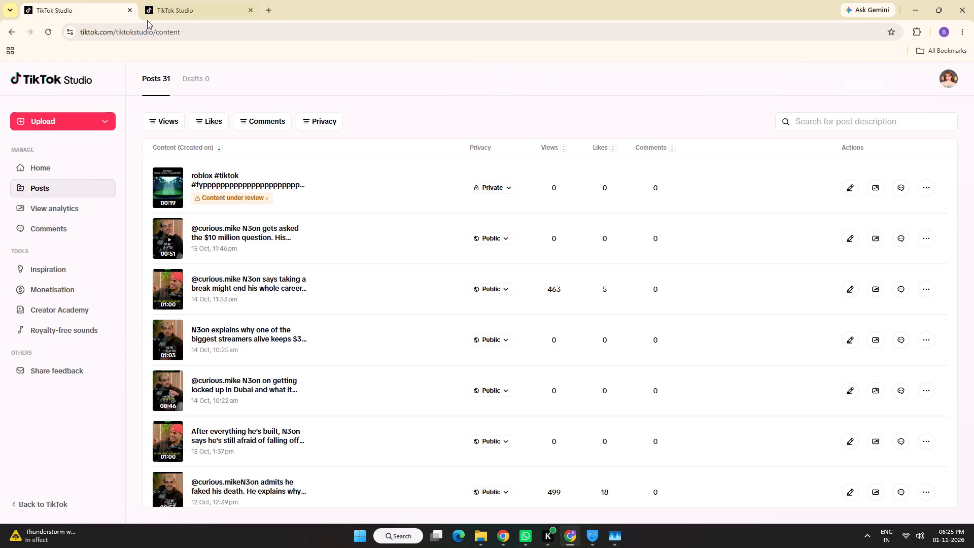
{"action": "left_click", "coordinate": [183, 0]}
{"action": "left_click", "coordinate": [75, 0]}
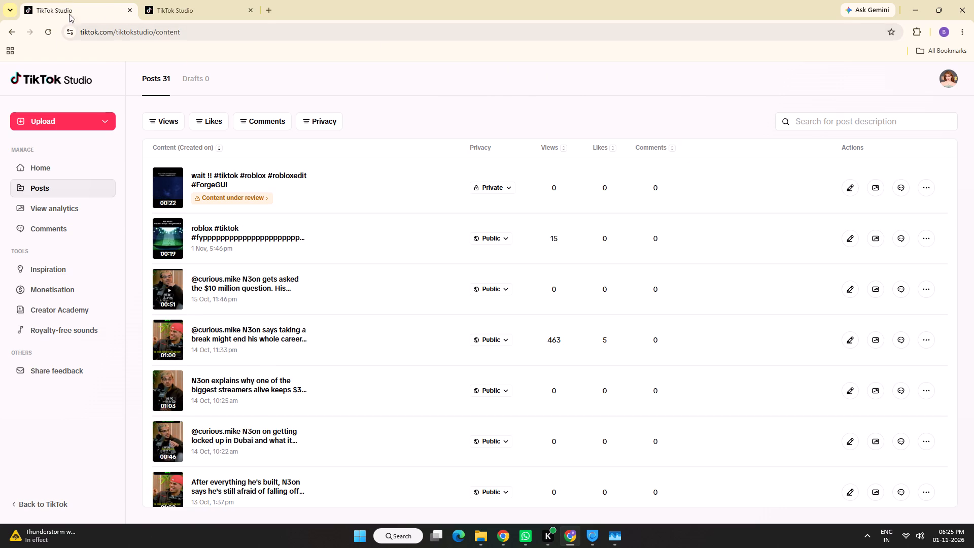
{"action": "left_click", "coordinate": [94, 32]}
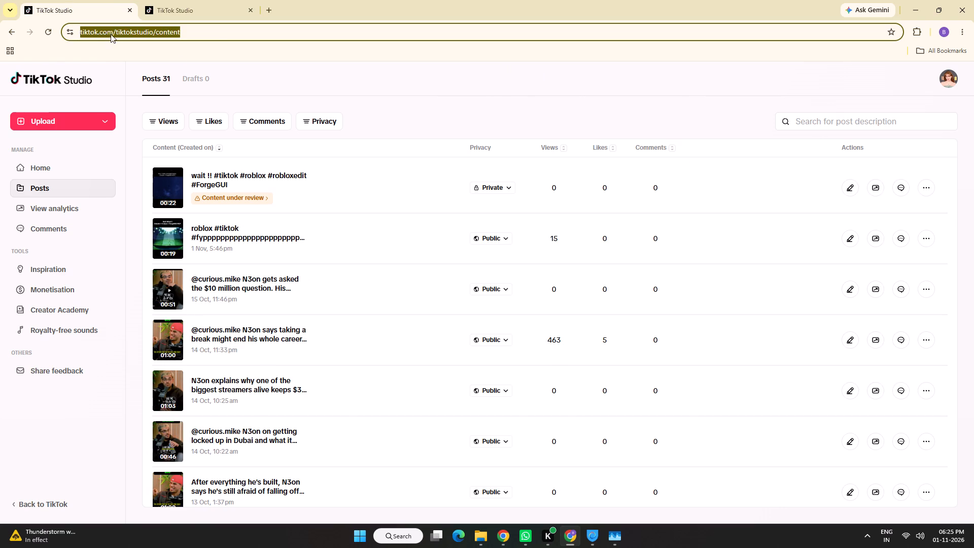
{"action": "left_click", "coordinate": [113, 34]}
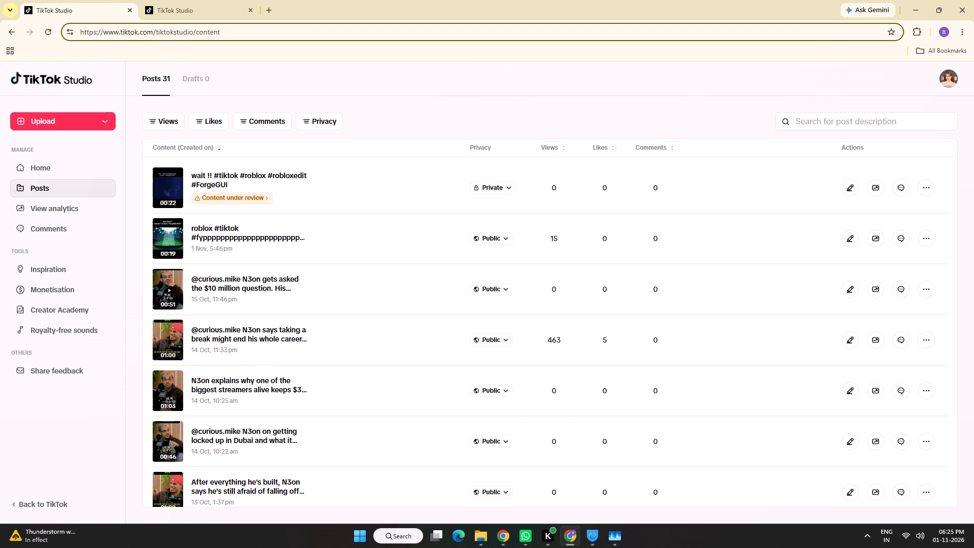
{"action": "left_click_drag", "start_coordinate": [154, 32], "coordinate": [483, 65]}
{"action": "key", "text": "BackSpace"}
{"action": "key", "text": "Return"}
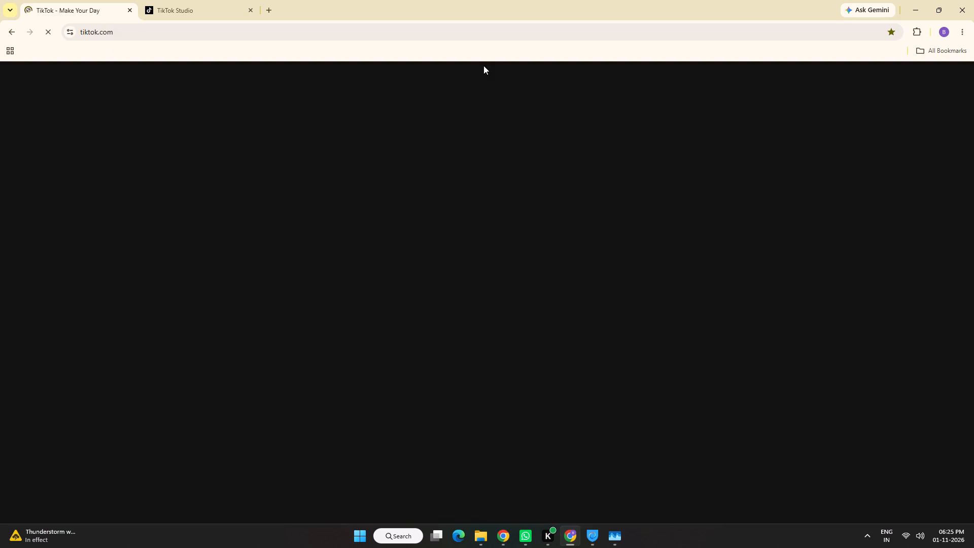
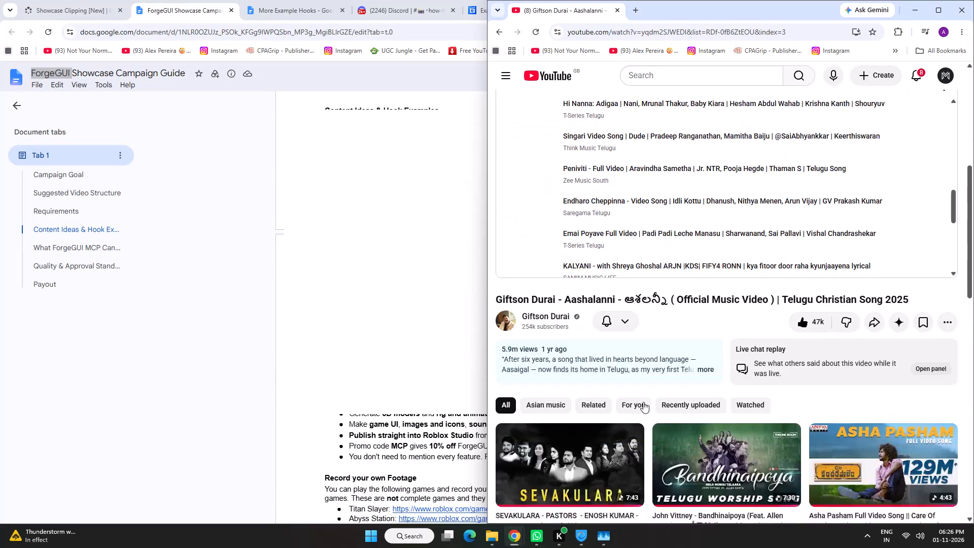
Search YouTube for "sad".
{"action": "scroll", "coordinate": [714, 238], "scroll_direction": "down", "scroll_amount": 5}
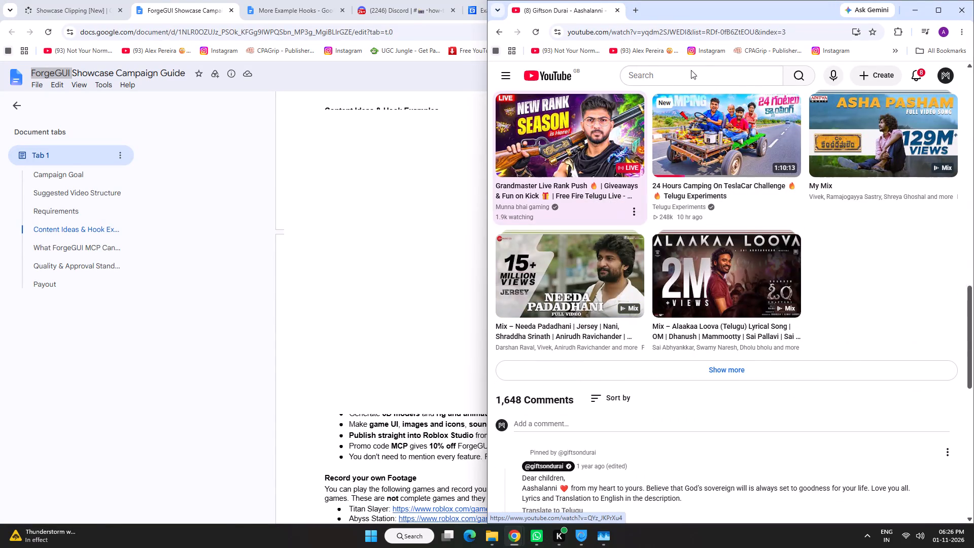
{"action": "left_click", "coordinate": [703, 68]}
{"action": "type", "text": "sa"}
{"action": "key", "text": "d"}
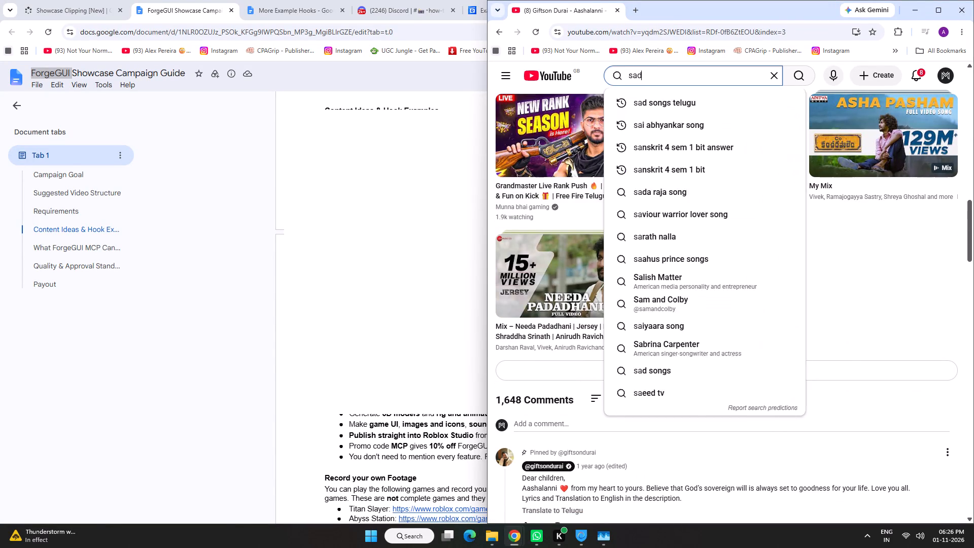
{"action": "key", "text": "Return"}
Browse the YouTube search results for a song to play, clearing the search text and closing the mini player.
{"action": "left_click", "coordinate": [774, 73]}
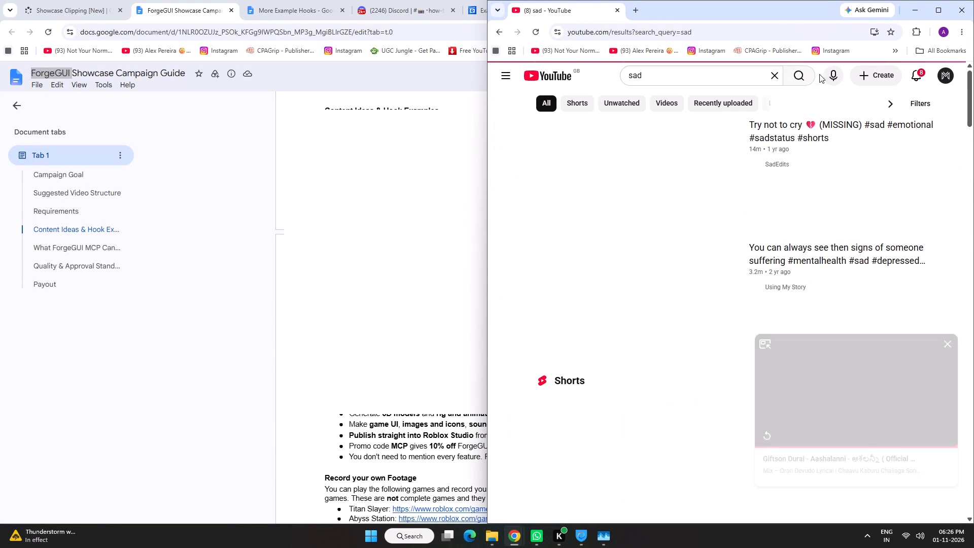
{"action": "scroll", "coordinate": [725, 192], "scroll_direction": "down", "scroll_amount": 7}
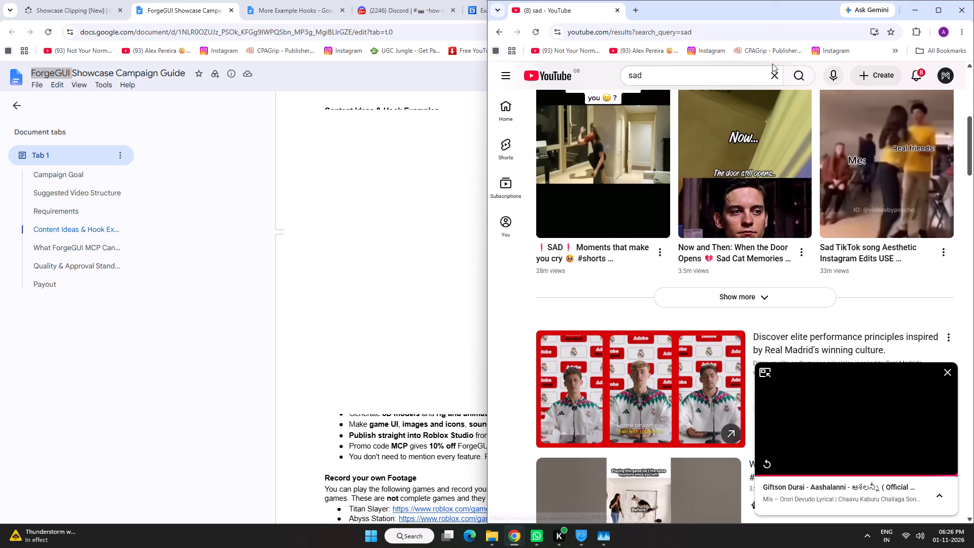
{"action": "left_click", "coordinate": [775, 73]}
{"action": "left_click", "coordinate": [820, 79]}
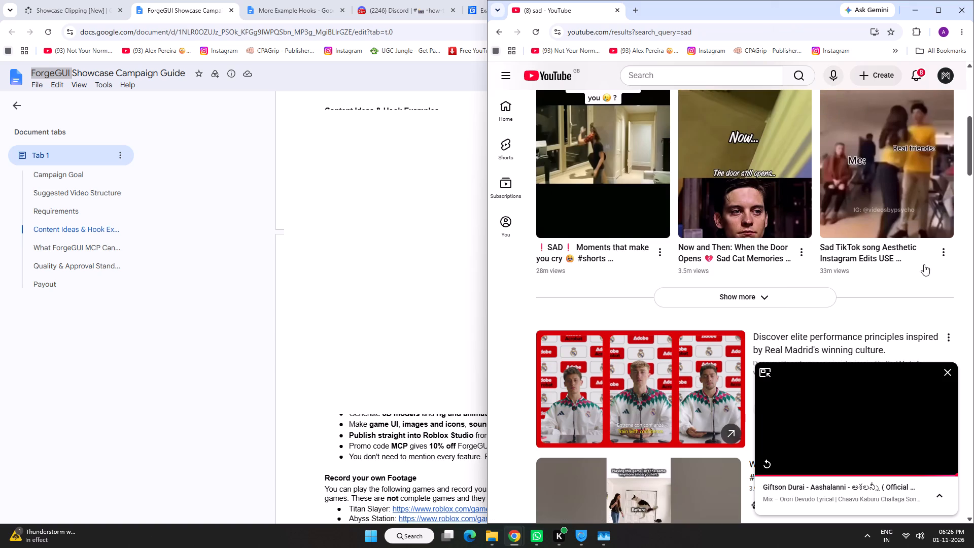
{"action": "left_click", "coordinate": [953, 373]}
{"action": "scroll", "coordinate": [849, 361], "scroll_direction": "down", "scroll_amount": 5}
{"action": "scroll", "coordinate": [751, 285], "scroll_direction": "down", "scroll_amount": 2}
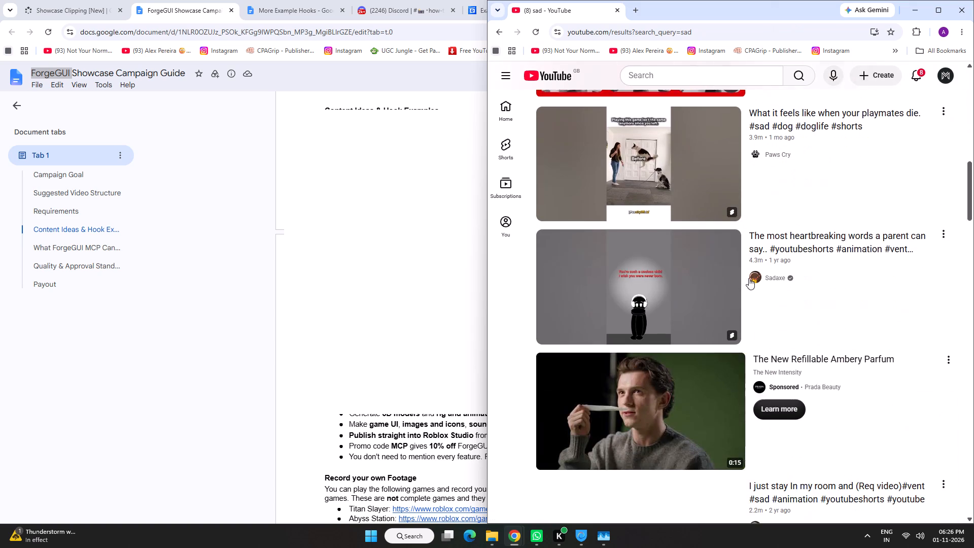
{"action": "scroll", "coordinate": [749, 277], "scroll_direction": "down", "scroll_amount": 13}
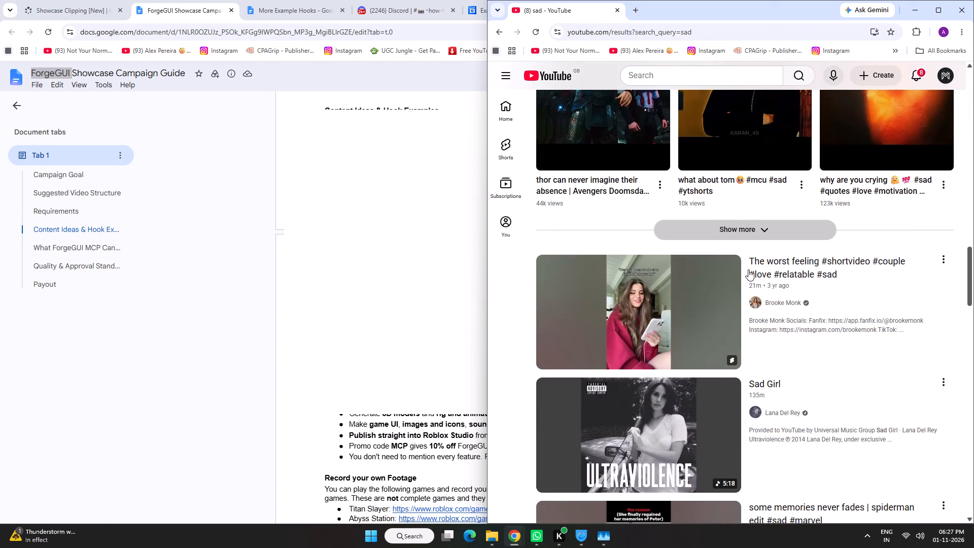
{"action": "scroll", "coordinate": [748, 269], "scroll_direction": "down", "scroll_amount": 15}
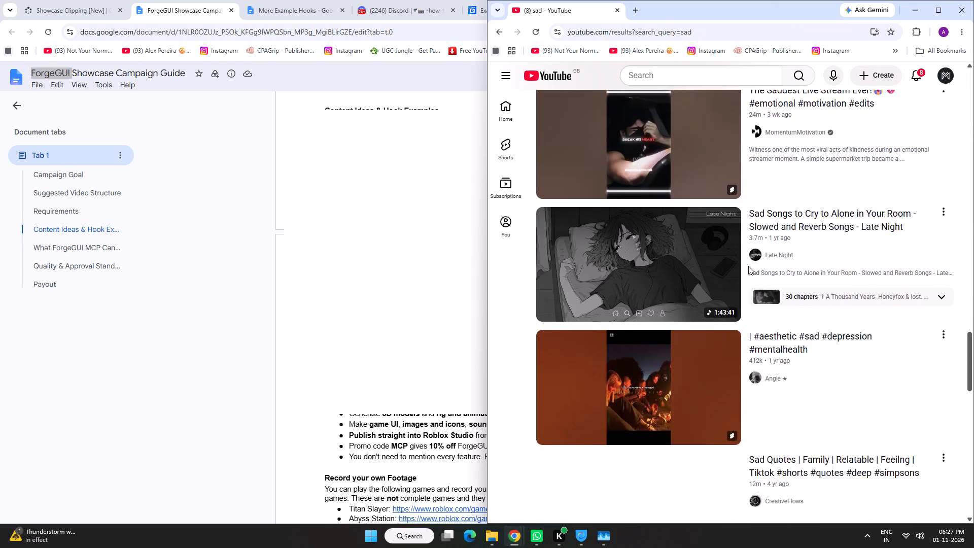
{"action": "scroll", "coordinate": [748, 266], "scroll_direction": "down", "scroll_amount": 14}
{"action": "scroll", "coordinate": [730, 252], "scroll_direction": "down", "scroll_amount": 15}
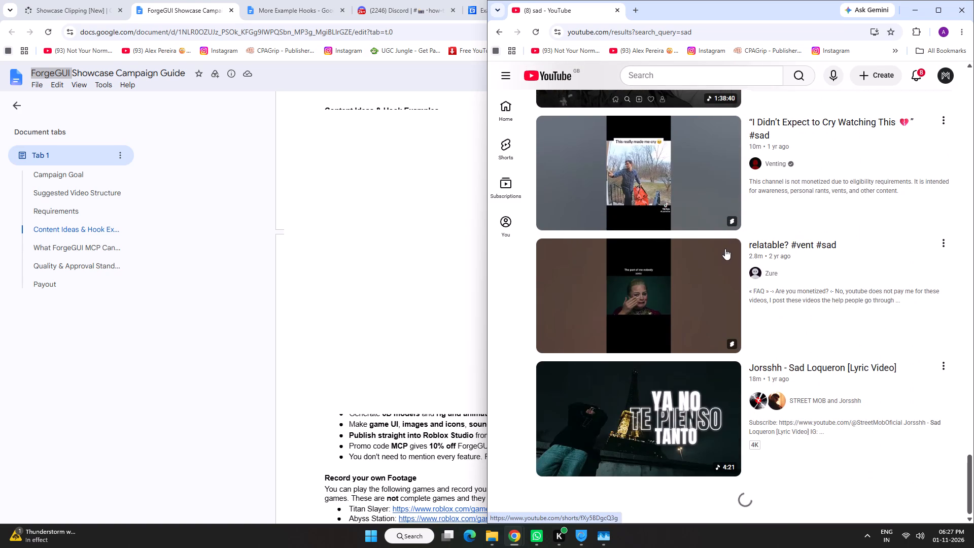
{"action": "scroll", "coordinate": [725, 249], "scroll_direction": "down", "scroll_amount": 5}
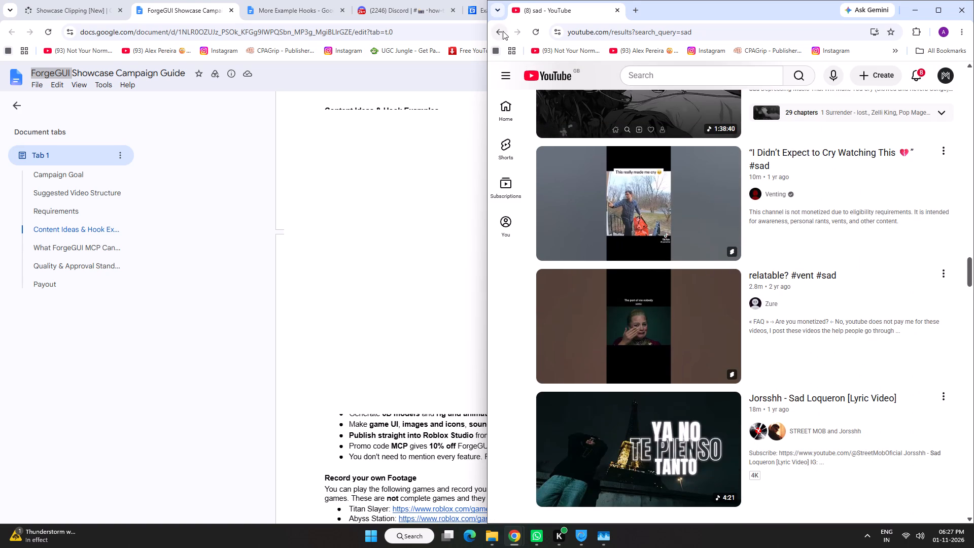
From the Music recommendations on the YouTube home page, play "Vikram Hitlist Telugu - Porata Simham Lyric".
{"action": "left_click", "coordinate": [520, 47]}
{"action": "left_click", "coordinate": [534, 79]}
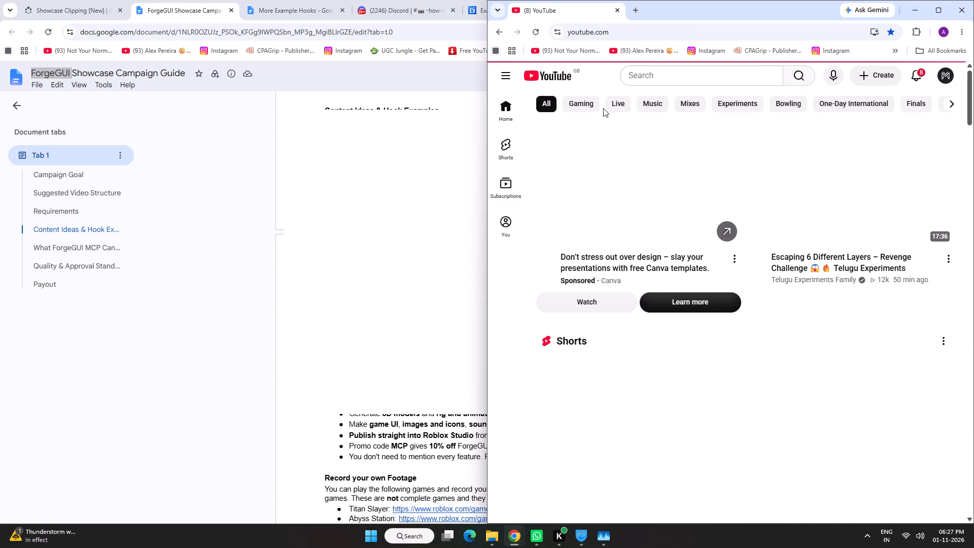
{"action": "left_click", "coordinate": [653, 106]}
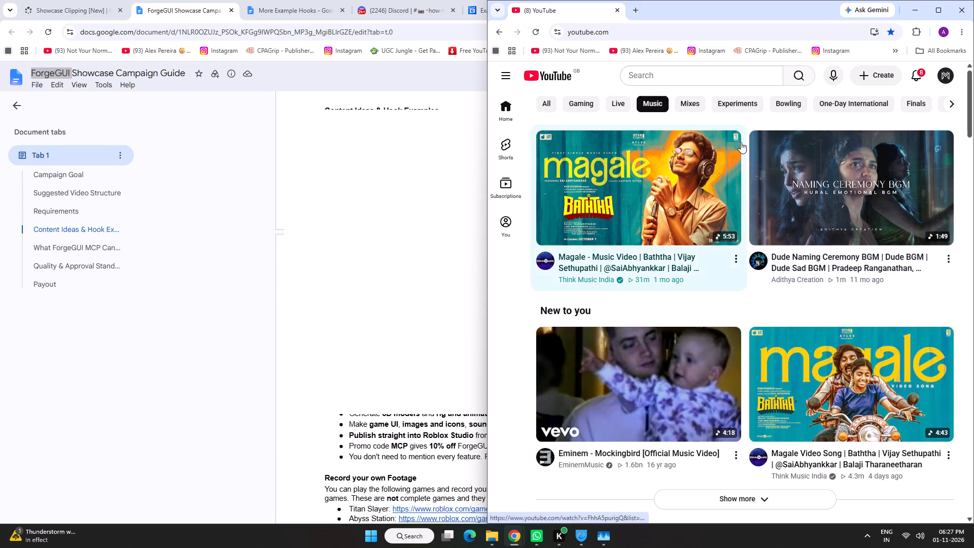
{"action": "scroll", "coordinate": [741, 142], "scroll_direction": "down", "scroll_amount": 5}
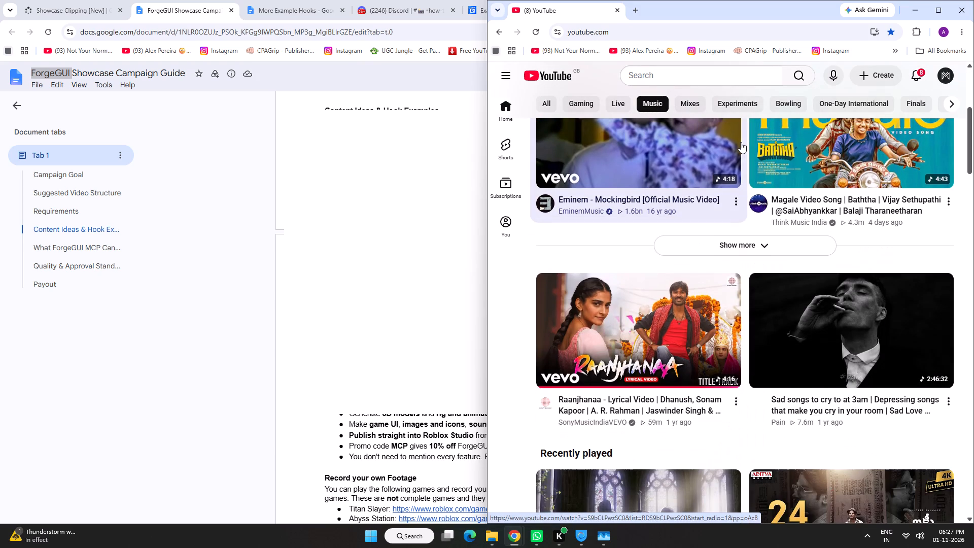
{"action": "left_click", "coordinate": [783, 244]}
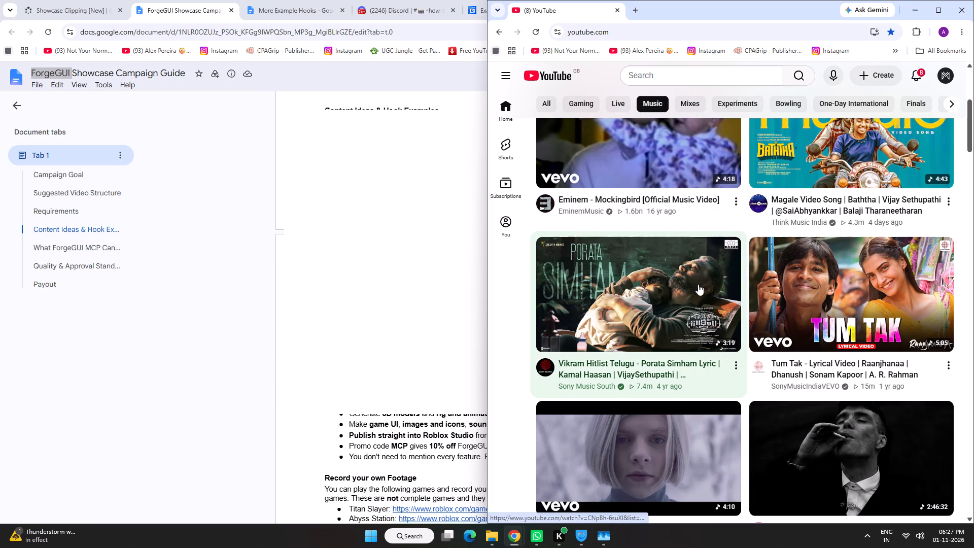
{"action": "left_click", "coordinate": [714, 263]}
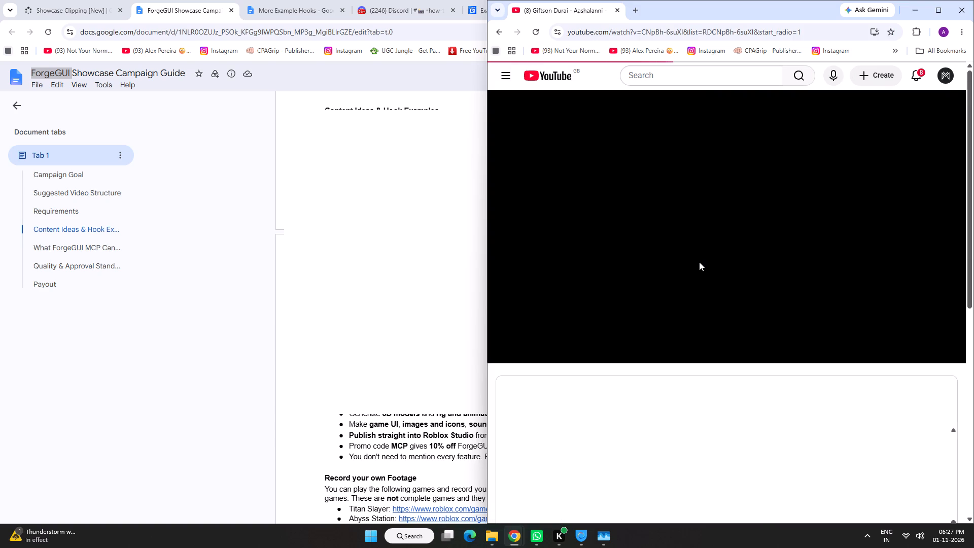
Skip the ad and add the recommended video "Jananam Nichi - Full Video Song" to the queue.
{"action": "scroll", "coordinate": [700, 260], "scroll_direction": "down", "scroll_amount": 4}
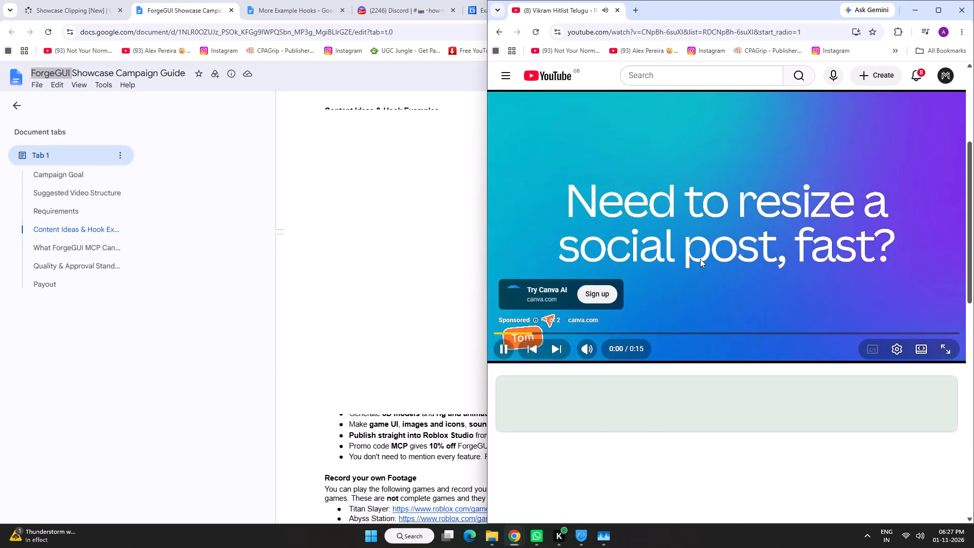
{"action": "scroll", "coordinate": [700, 259], "scroll_direction": "down", "scroll_amount": 6}
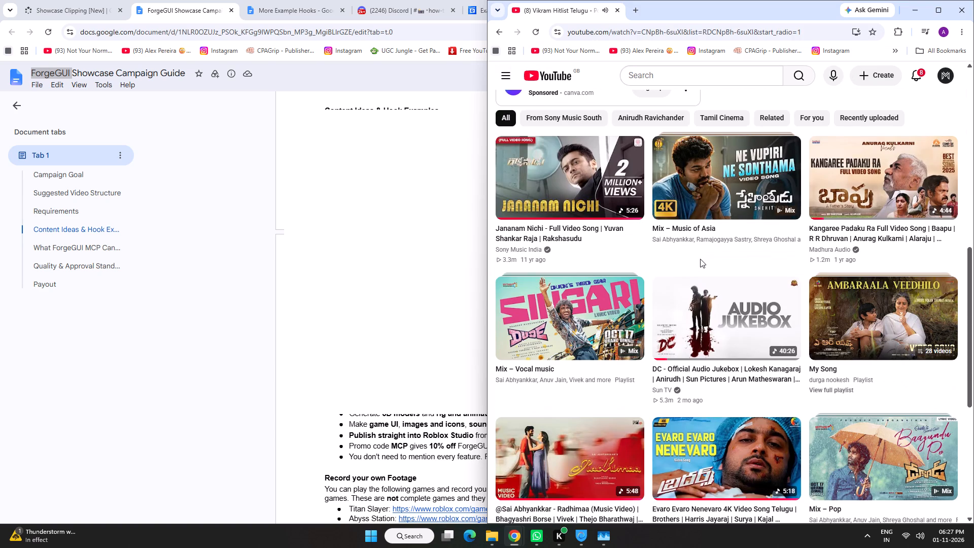
{"action": "scroll", "coordinate": [700, 259], "scroll_direction": "up", "scroll_amount": 6}
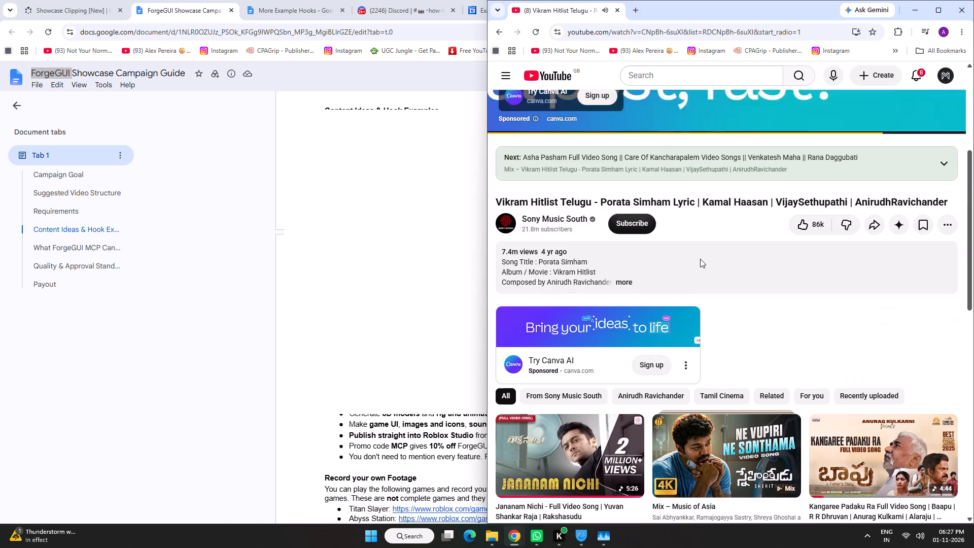
{"action": "left_click", "coordinate": [937, 122]}
{"action": "scroll", "coordinate": [793, 232], "scroll_direction": "down", "scroll_amount": 4}
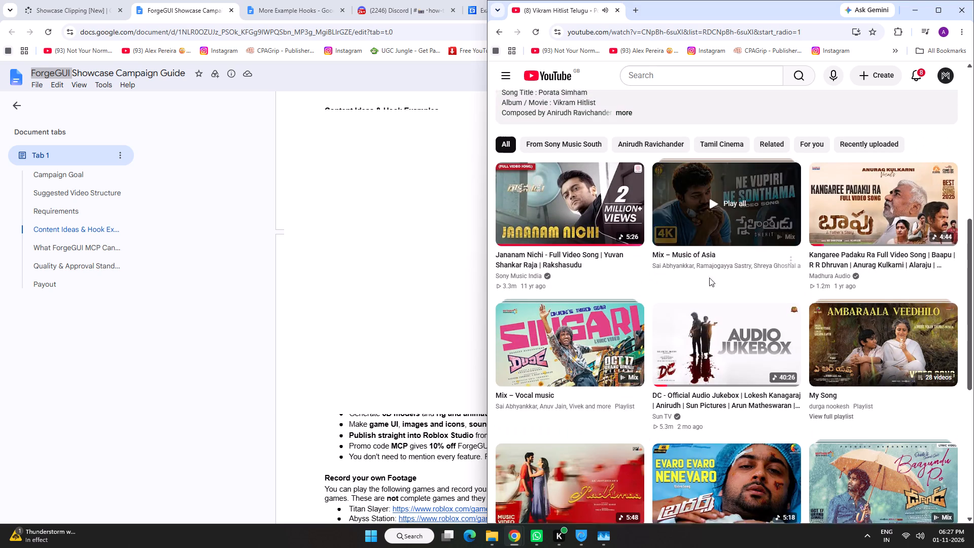
{"action": "left_click", "coordinate": [633, 267]}
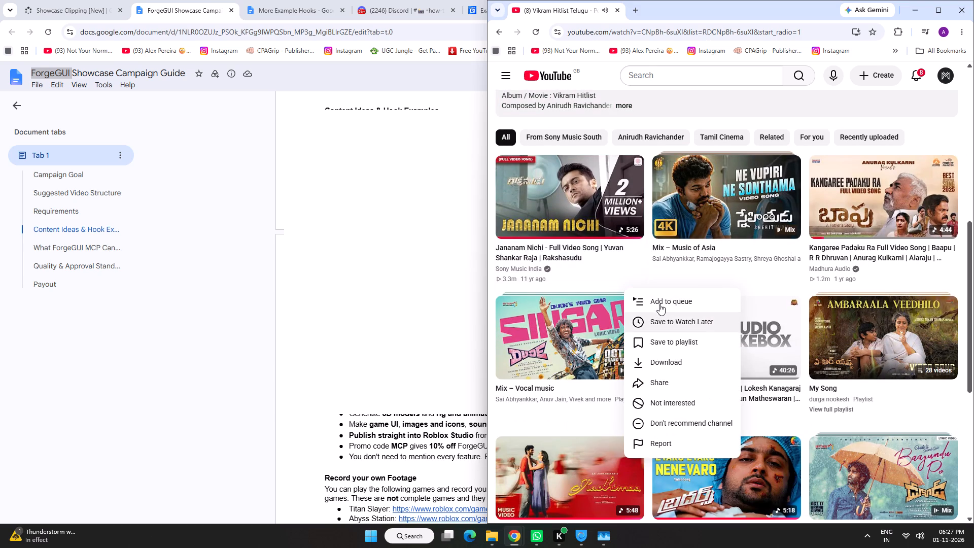
{"action": "left_click", "coordinate": [661, 301]}
Add "Jananam Nichi - Full Video Song" to the YouTube queue once more and look over the queue.
{"action": "scroll", "coordinate": [688, 255], "scroll_direction": "up", "scroll_amount": 5}
{"action": "scroll", "coordinate": [732, 221], "scroll_direction": "up", "scroll_amount": 4}
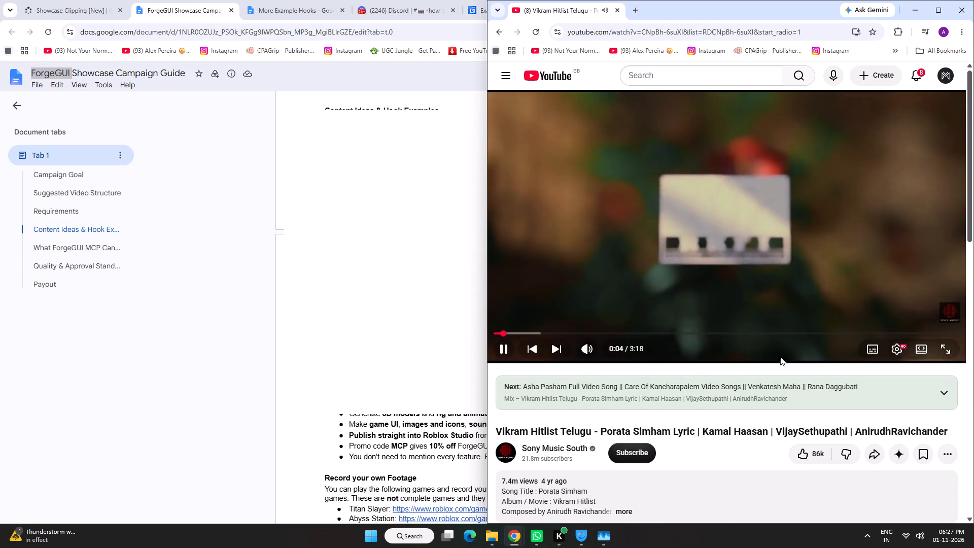
{"action": "scroll", "coordinate": [817, 352], "scroll_direction": "down", "scroll_amount": 9}
{"action": "scroll", "coordinate": [644, 319], "scroll_direction": "up", "scroll_amount": 5}
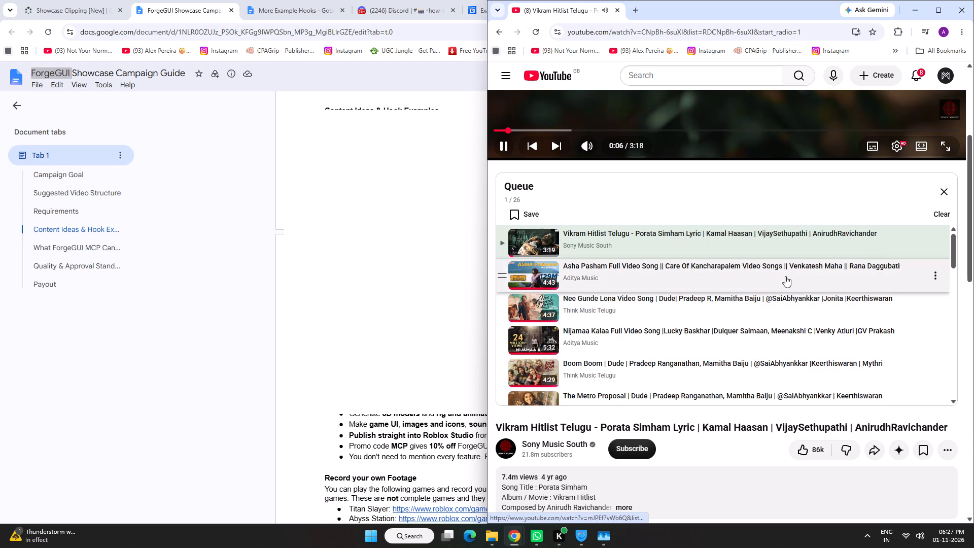
{"action": "scroll", "coordinate": [652, 455], "scroll_direction": "down", "scroll_amount": 5}
{"action": "scroll", "coordinate": [657, 366], "scroll_direction": "down", "scroll_amount": 2}
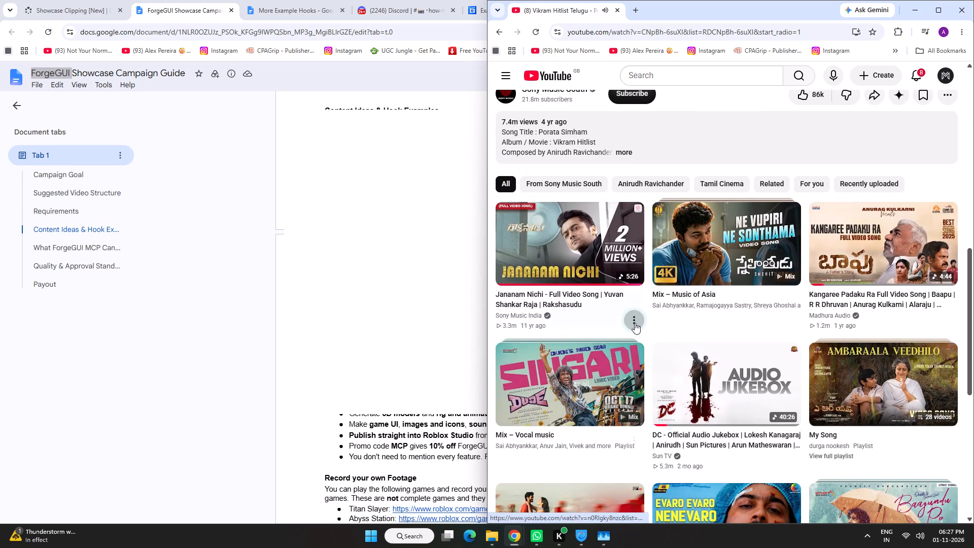
{"action": "left_click", "coordinate": [635, 322]}
{"action": "left_click", "coordinate": [664, 348]}
{"action": "scroll", "coordinate": [697, 297], "scroll_direction": "up", "scroll_amount": 9}
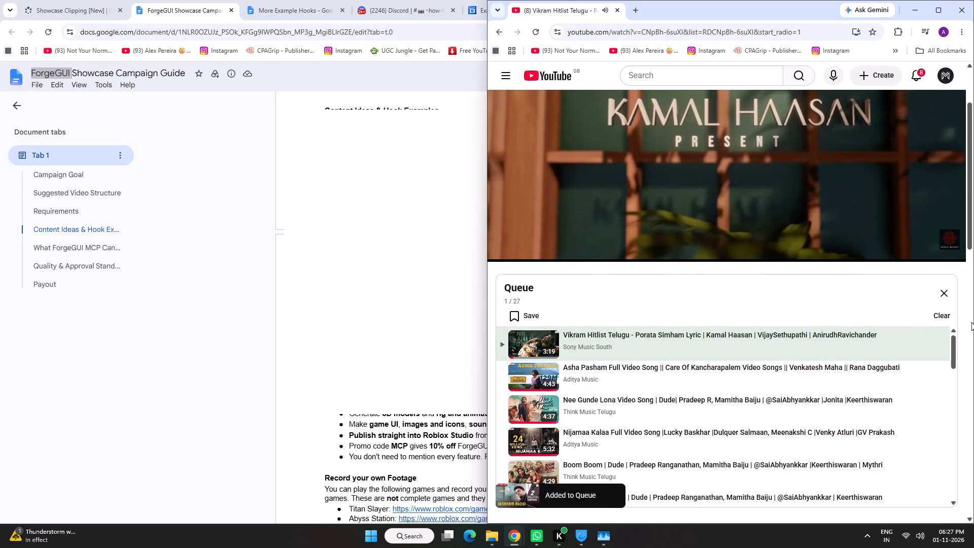